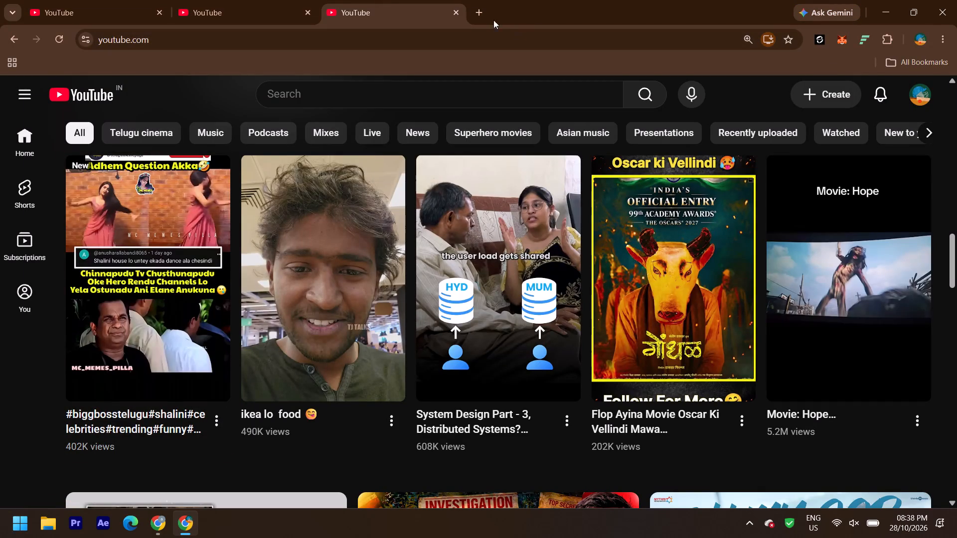
# Open a new blank browser tab alongside the three YouTube tabs.
pyautogui.click(479, 12)
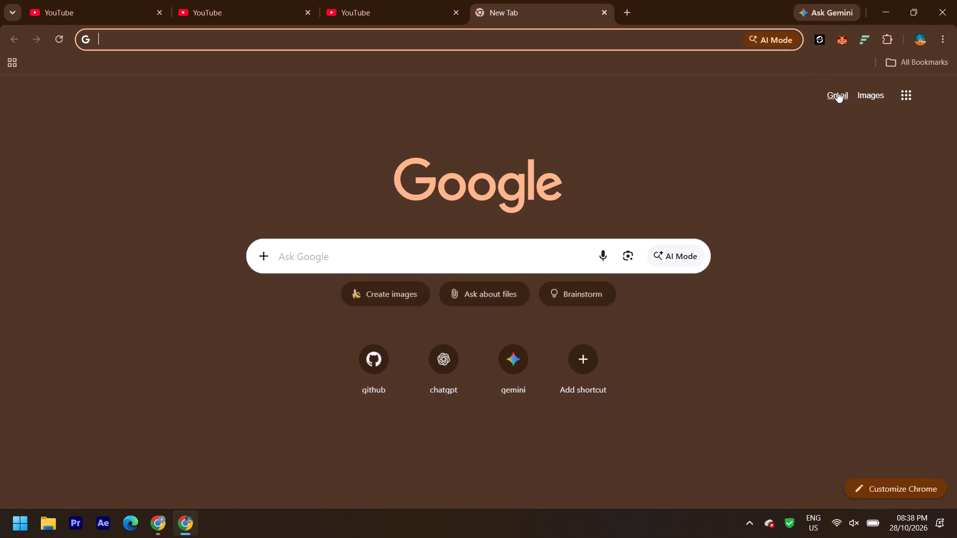
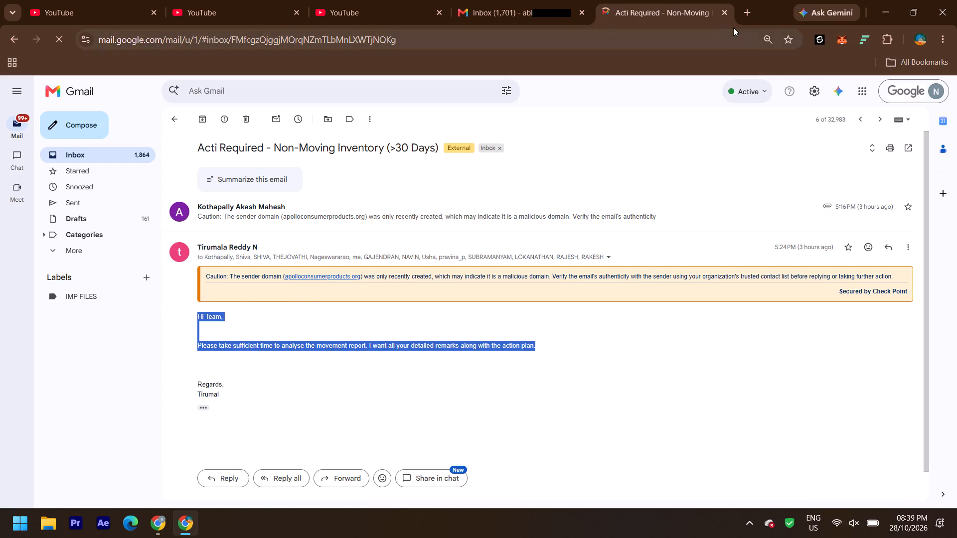
# Open a new browser tab and search Google for "google translate".
pyautogui.click(746, 8)
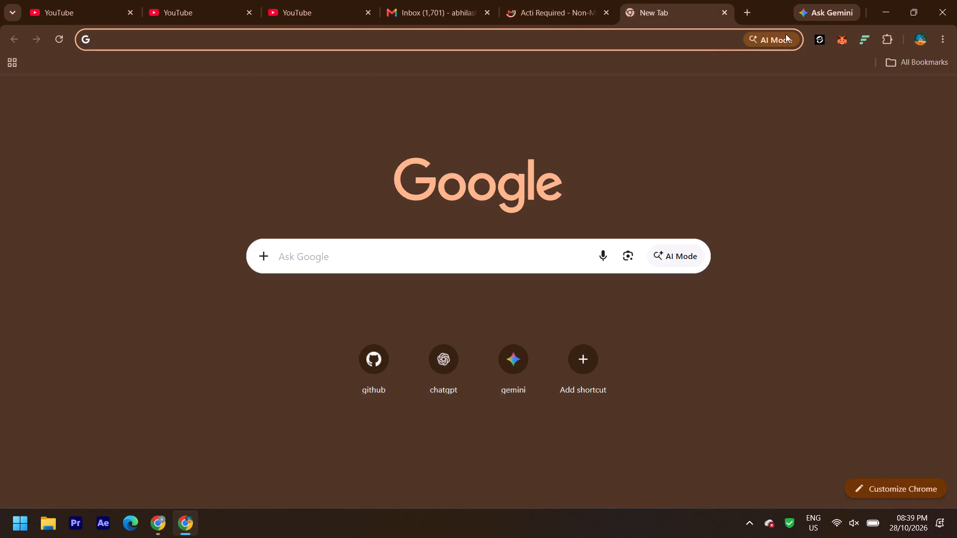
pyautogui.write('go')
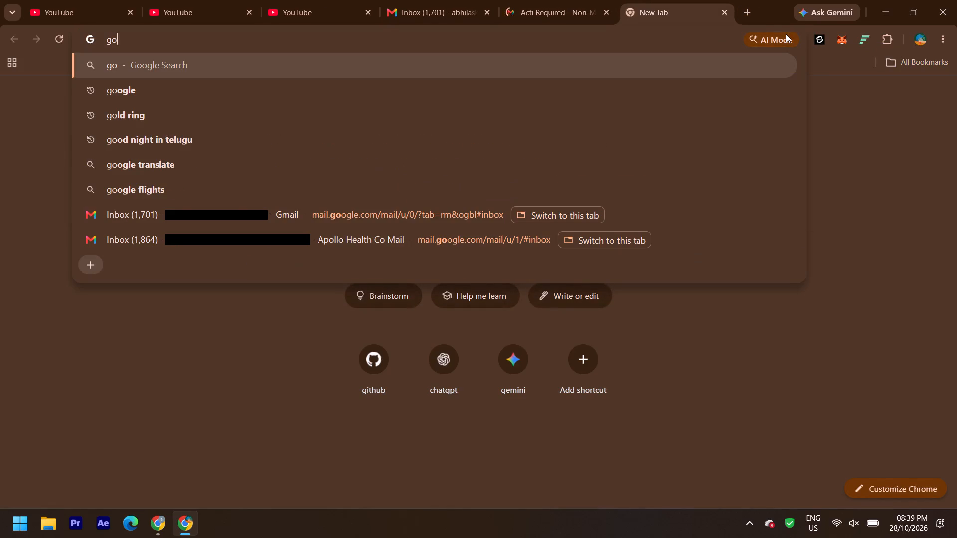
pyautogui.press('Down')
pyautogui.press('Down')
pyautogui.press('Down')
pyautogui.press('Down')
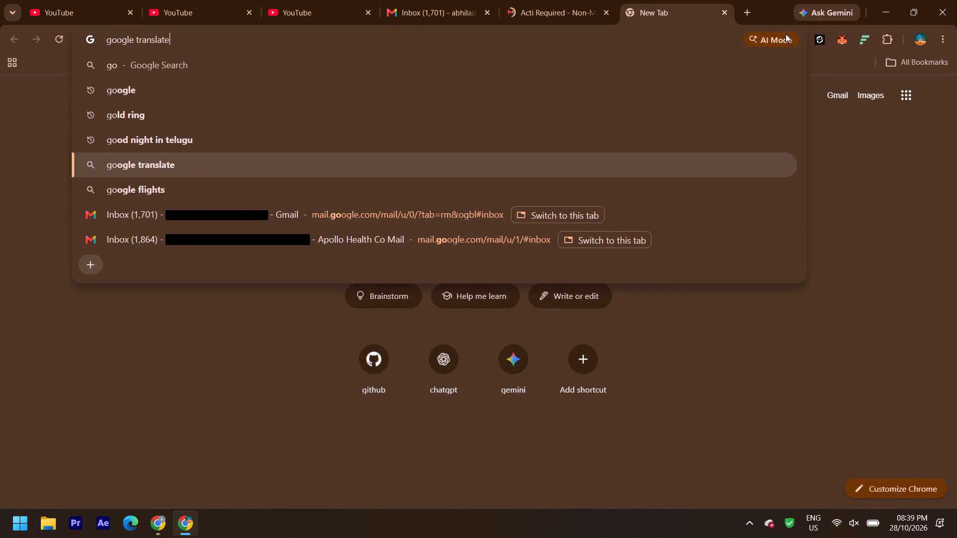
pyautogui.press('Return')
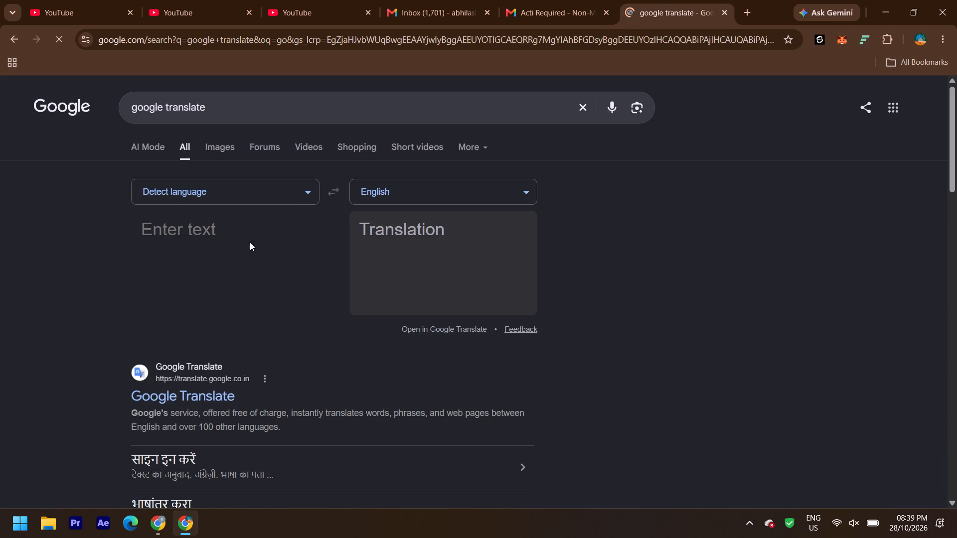
# Copy the selected "Hi Team" message from the Non-Moving Inventory email and paste it into the translator's source text.
pyautogui.click(225, 230)
pyautogui.hotkey('ctrl', 'v')
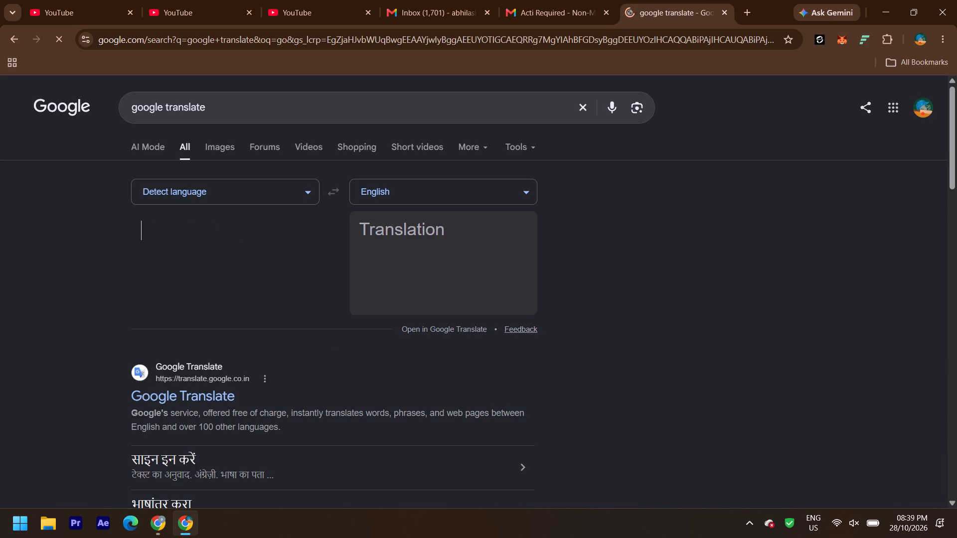
pyautogui.hotkey('ctrl', 'c')
pyautogui.click(555, 7)
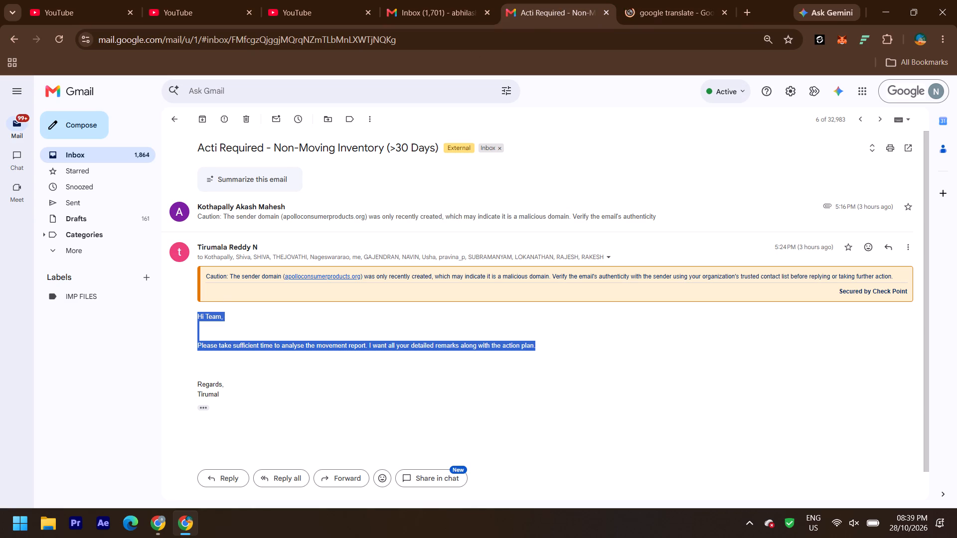
pyautogui.hotkey('ctrl', 'c')
pyautogui.click(656, 11)
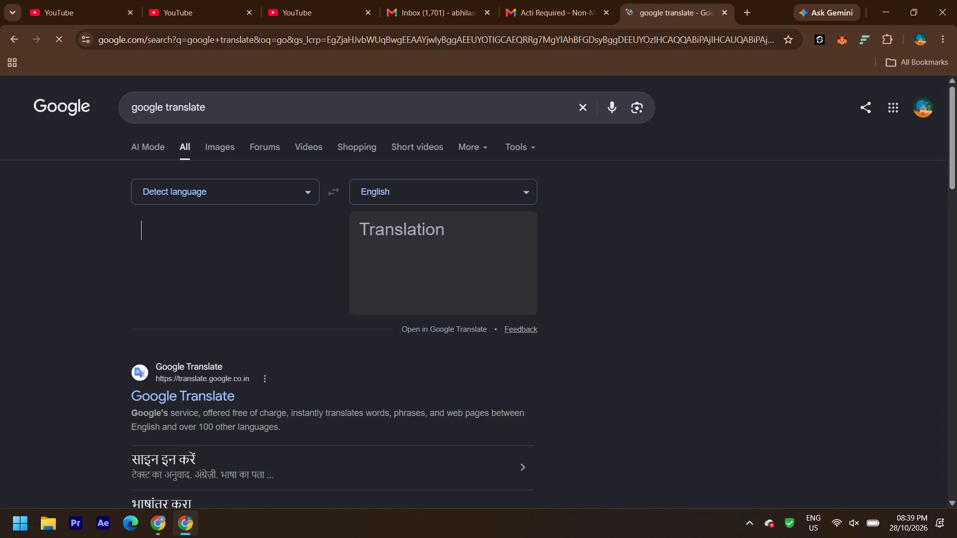
pyautogui.click(229, 232)
pyautogui.hotkey('ctrl', 'v')
pyautogui.hotkey('ctrl', 'v')
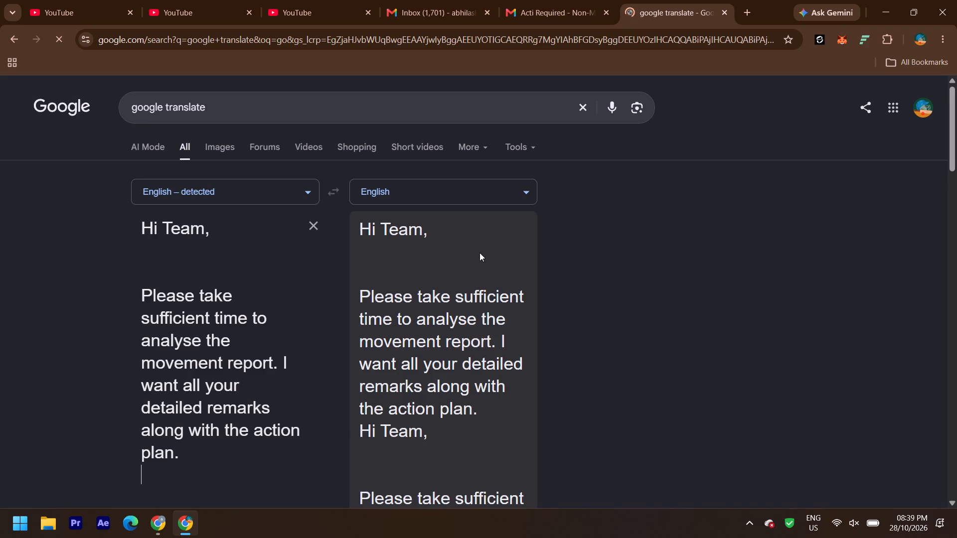
# Search the translation target languages for "te" to find Telugu.
pyautogui.click(409, 195)
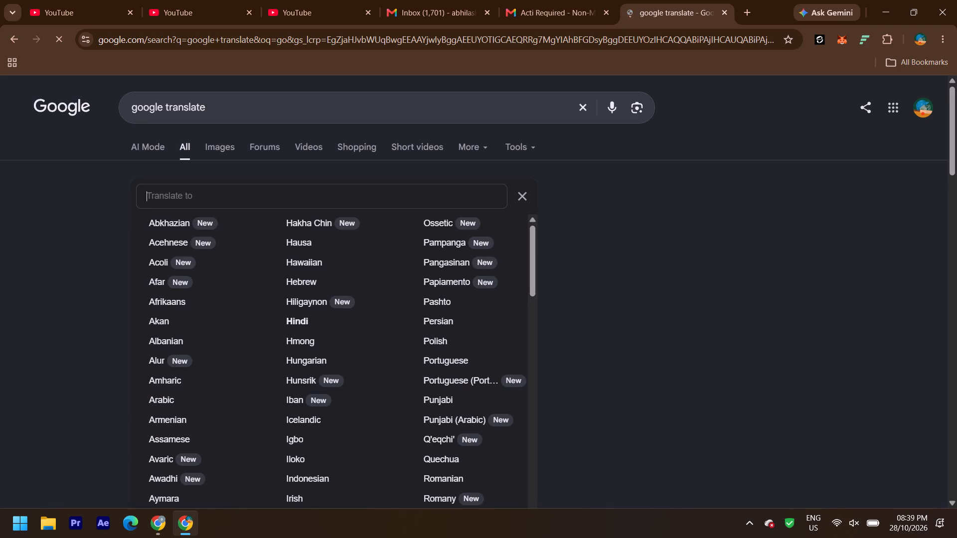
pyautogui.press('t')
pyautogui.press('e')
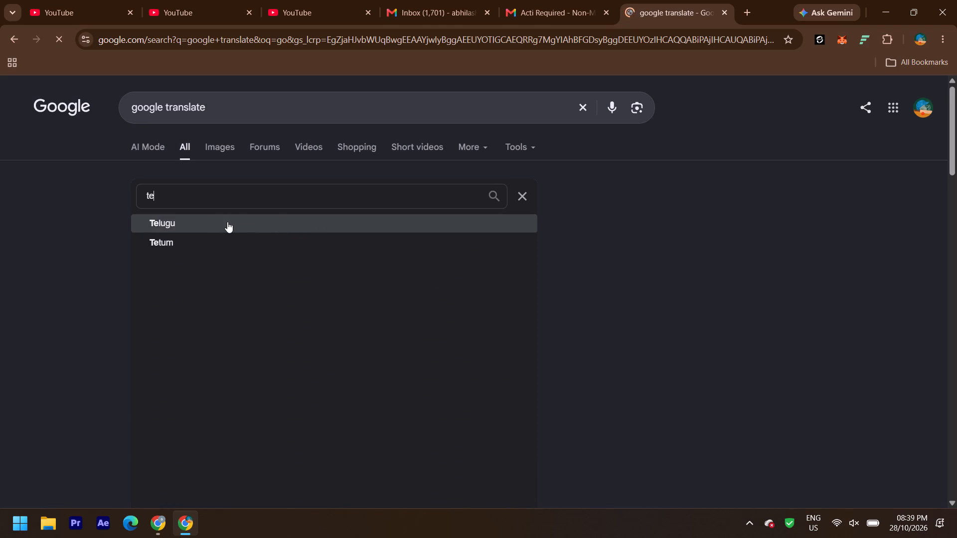
# Set Telugu as the target language for translating the message about analysing the movement report.
pyautogui.click(213, 222)
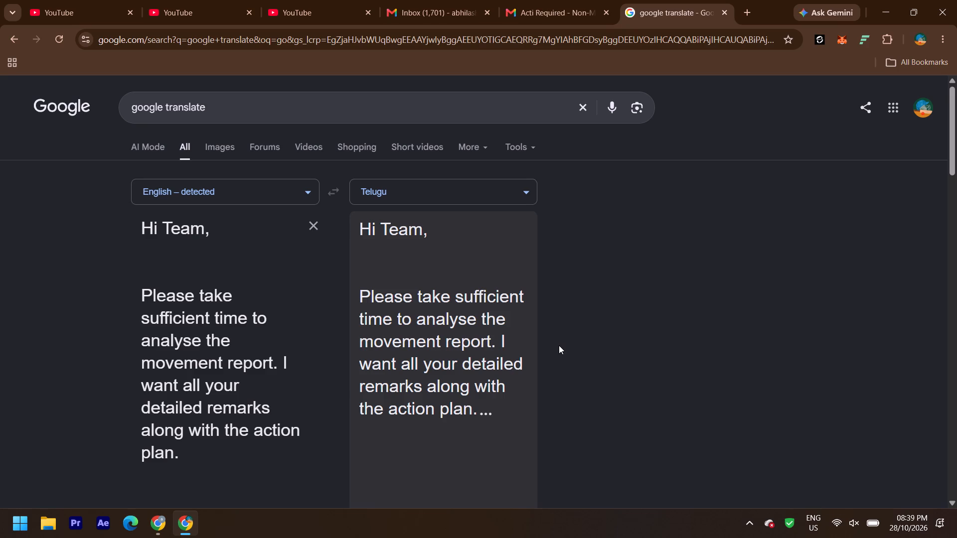
pyautogui.scroll(-1, 502, 354)
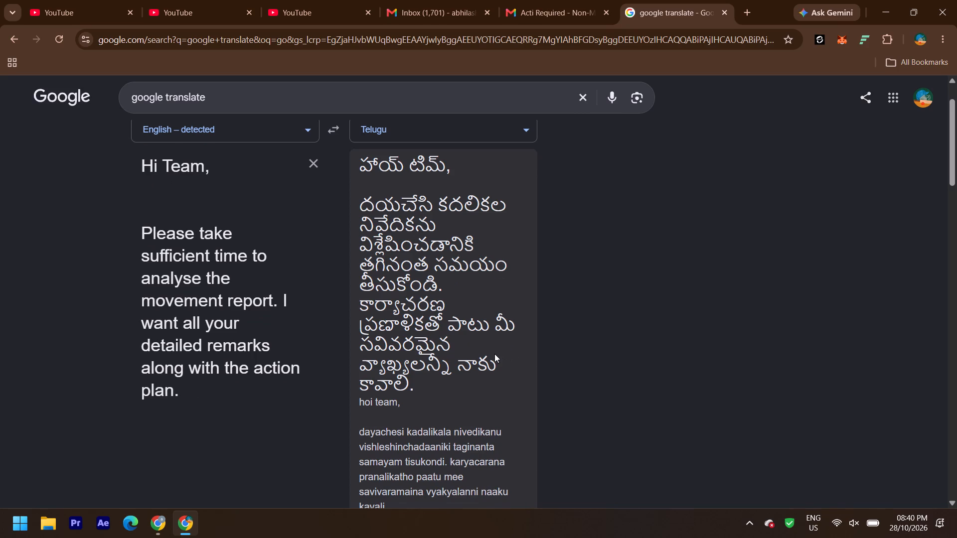
# Close the Google Translate tab and return to the Non-Moving Inventory email.
pyautogui.scroll(3, 494, 354)
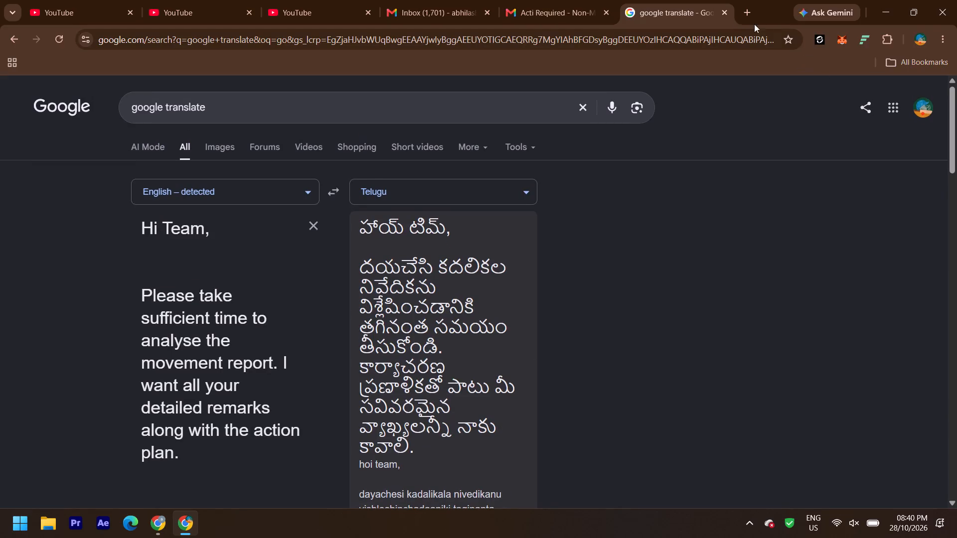
pyautogui.click(727, 15)
pyautogui.click(502, 395)
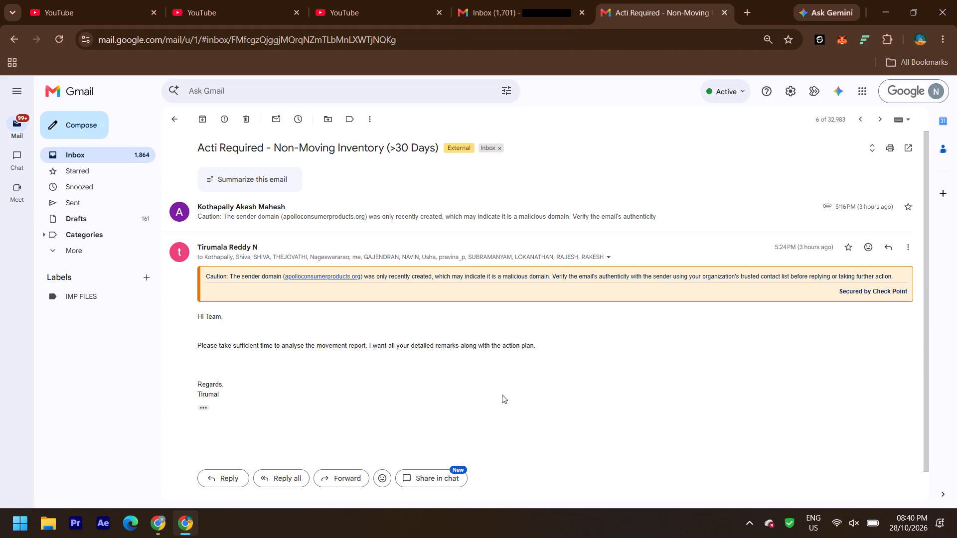
pyautogui.click(305, 211)
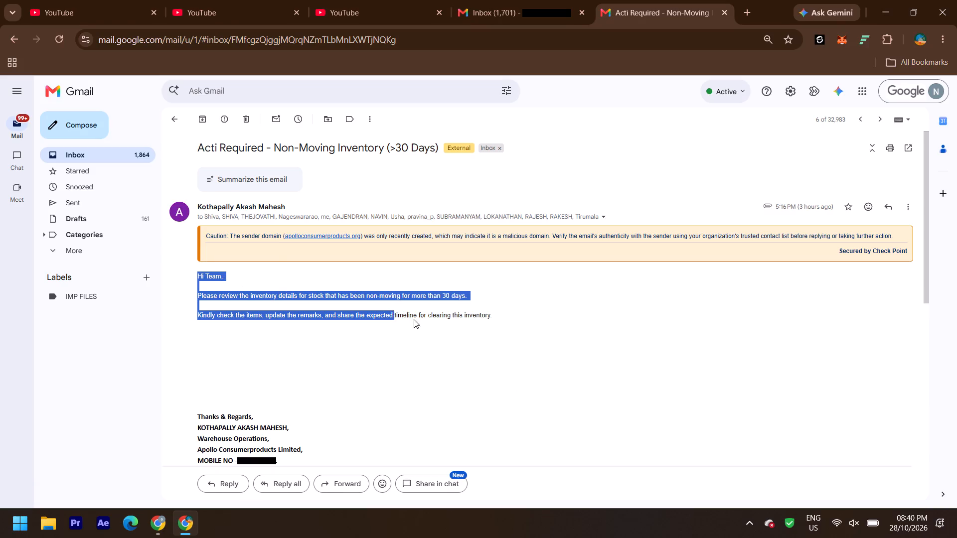
pyautogui.moveTo(414, 319); pyautogui.dragTo(483, 324)
pyautogui.hotkey('ctrl', 'c')
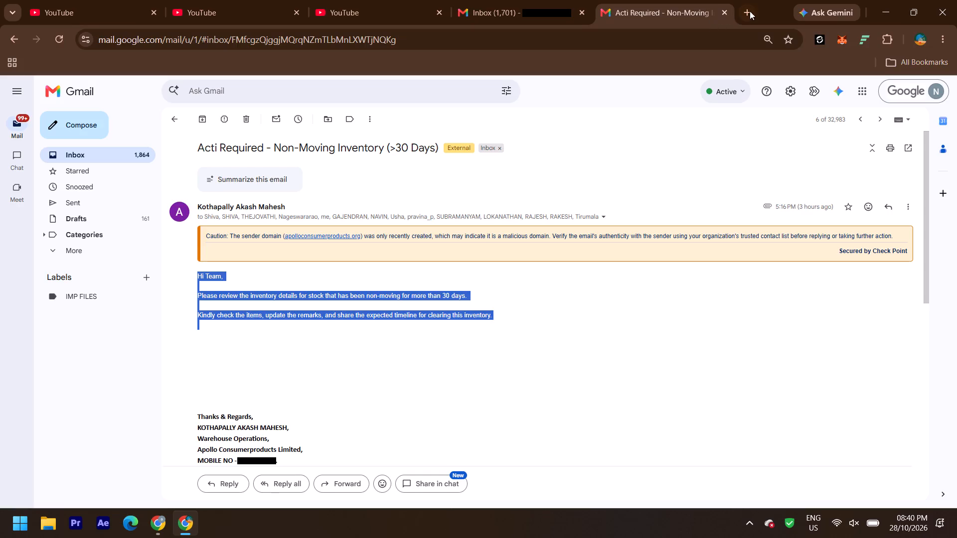
# Search for "google translate" in a new browser tab.
pyautogui.click(750, 11)
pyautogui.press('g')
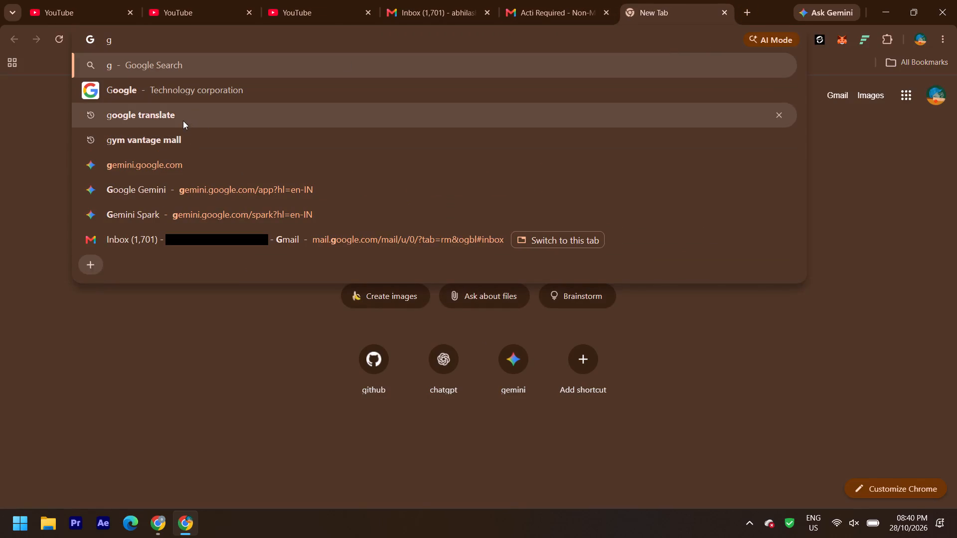
pyautogui.click(183, 121)
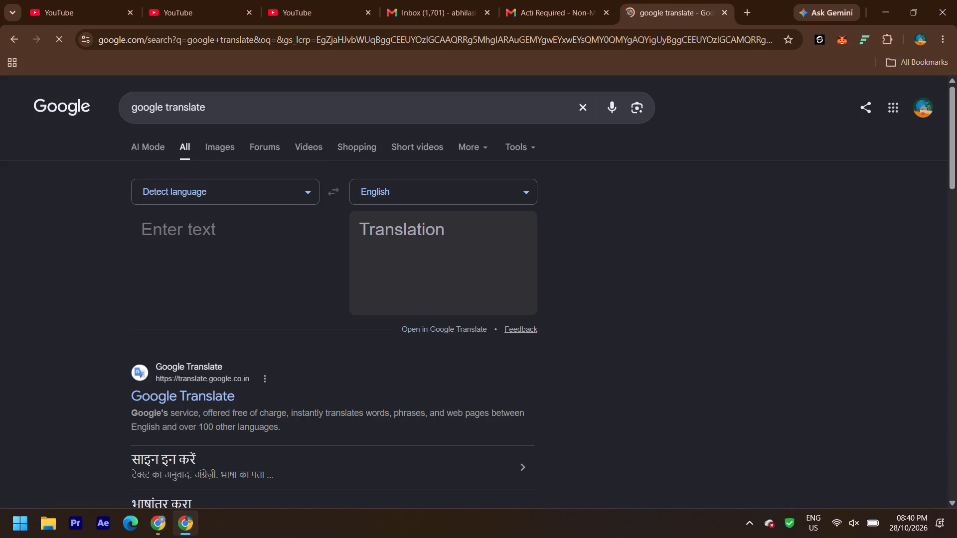
# Paste the copied team message about stock non-moving for more than 30 days into the translator and translate it into Telugu.
pyautogui.click(256, 237)
pyautogui.hotkey('ctrl', 'v')
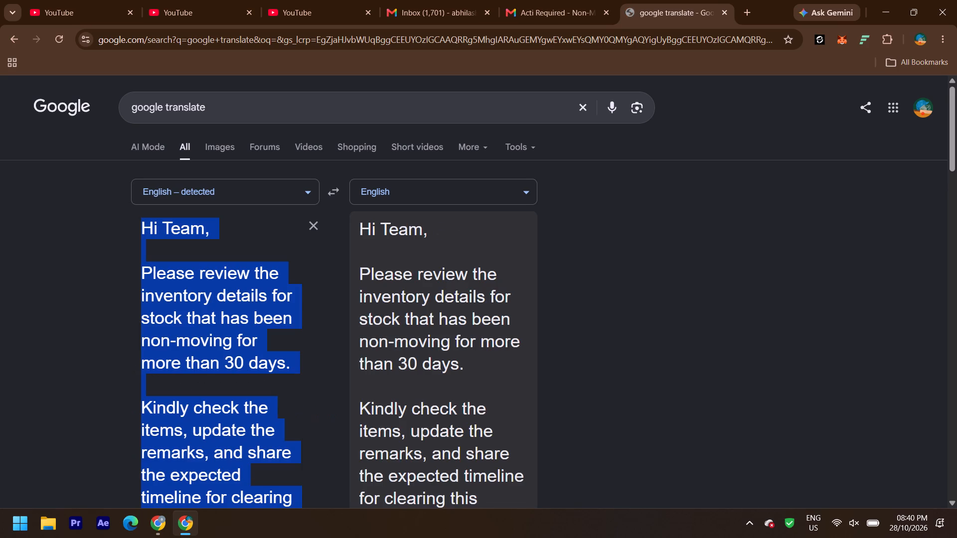
pyautogui.click(406, 196)
pyautogui.write('te')
pyautogui.click(204, 221)
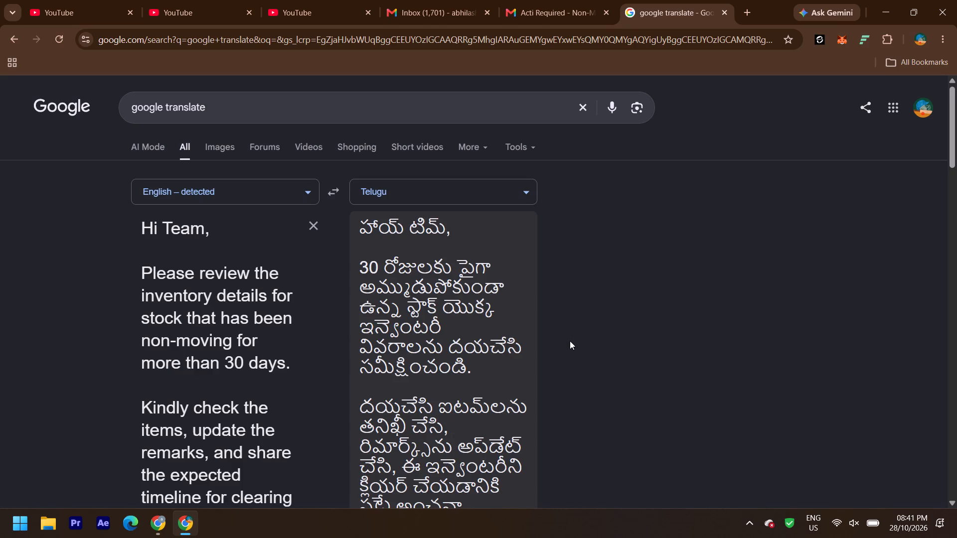
# Read through the Telugu translation of the team message and close the Google Translate tab to return to the email.
pyautogui.scroll(-2, 511, 341)
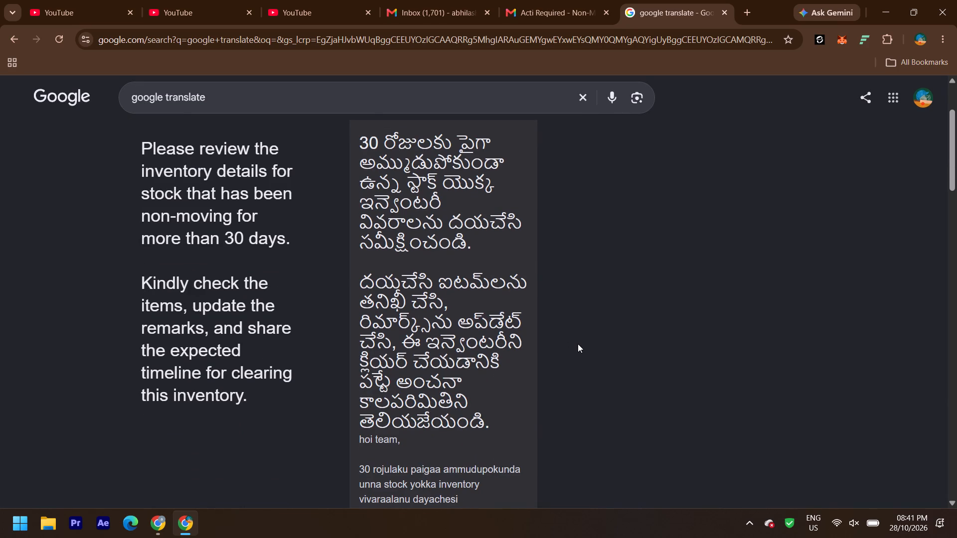
pyautogui.scroll(3, 578, 344)
pyautogui.scroll(-4, 578, 344)
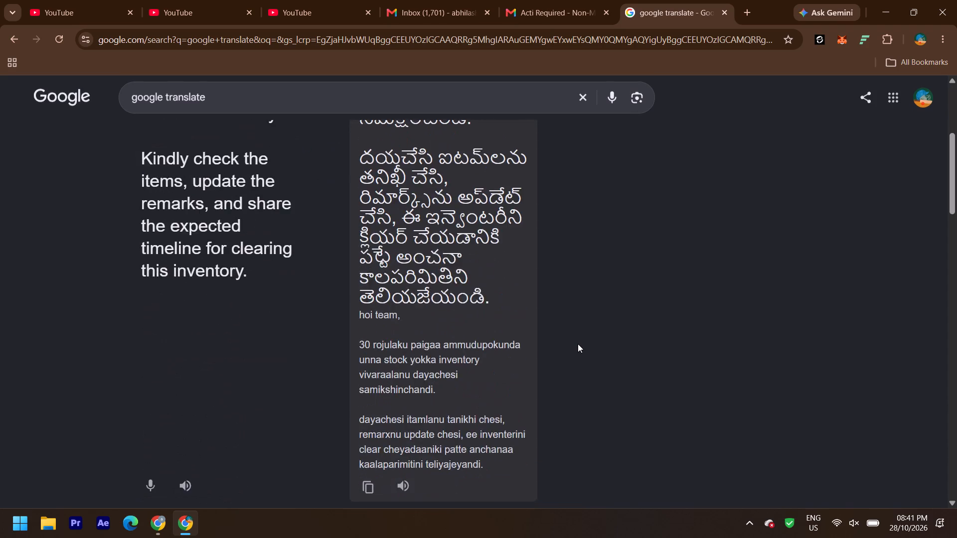
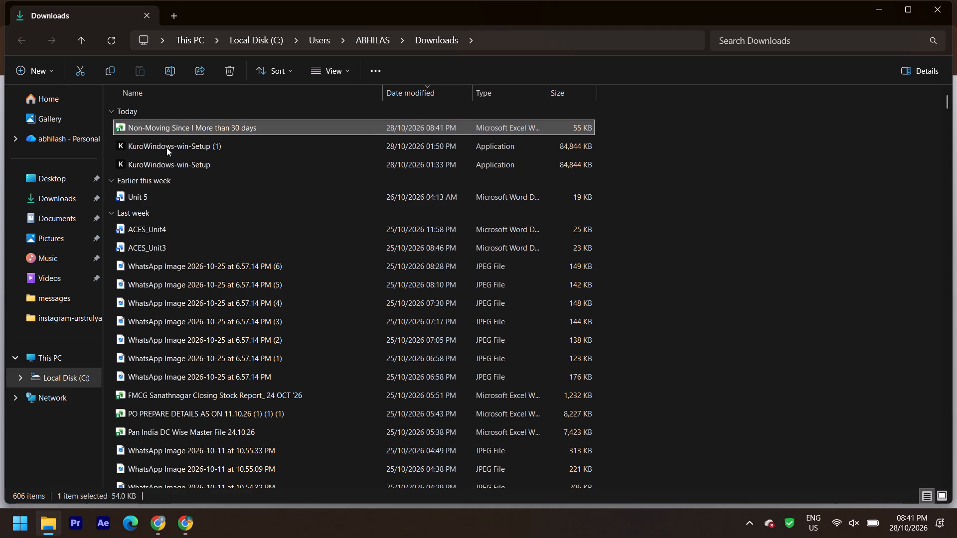
# Copy the Excel workbook "Non-Moving Since I More than 30 days" from the Downloads folder and switch to the desktop.
pyautogui.click(166, 147)
pyautogui.click(189, 128)
pyautogui.hotkey('ctrl', 'c')
pyautogui.press('super+d')
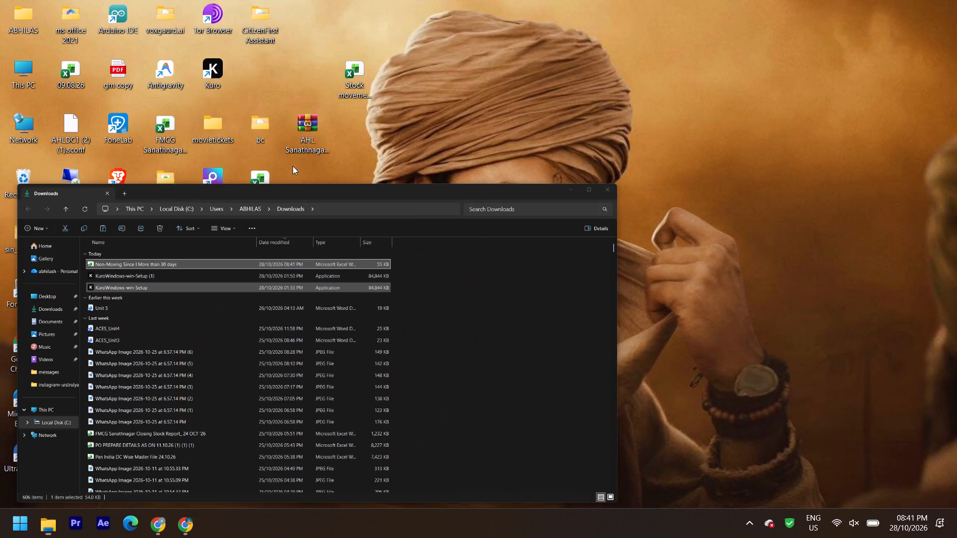
# Paste the copied Non-Moving Since I More than 30 days workbook onto the desktop and place it beside the PO PREPARE DETAILS workbook.
pyautogui.click(447, 242)
pyautogui.hotkey('ctrl', 'v')
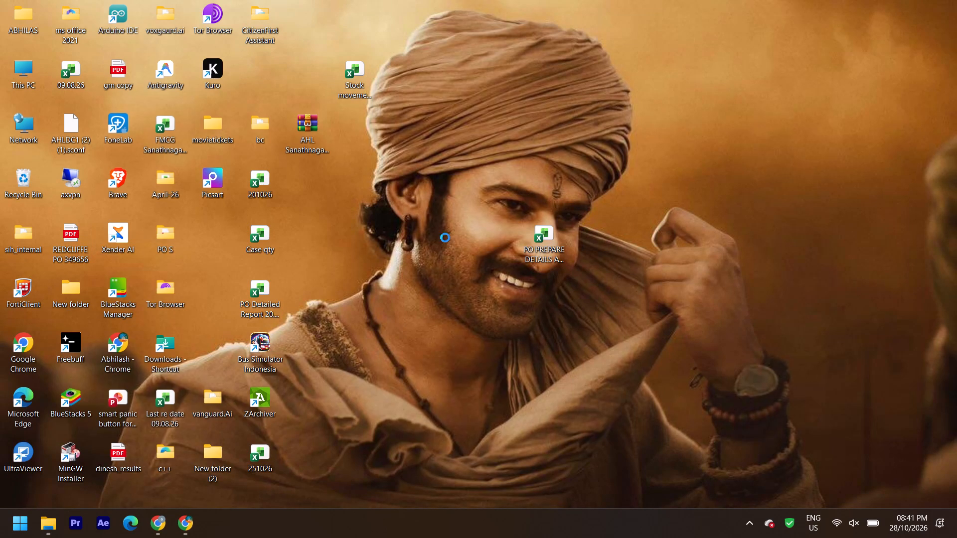
pyautogui.moveTo(214, 230); pyautogui.dragTo(482, 206)
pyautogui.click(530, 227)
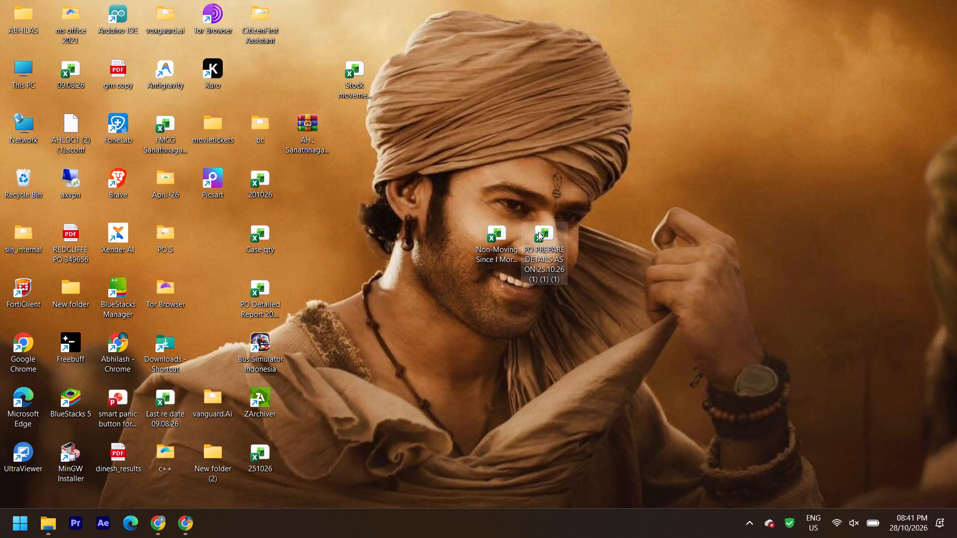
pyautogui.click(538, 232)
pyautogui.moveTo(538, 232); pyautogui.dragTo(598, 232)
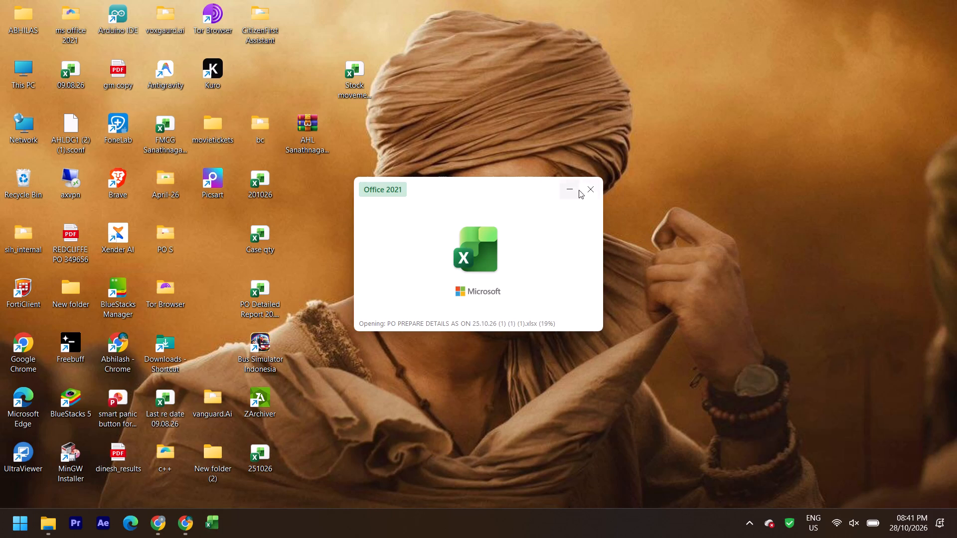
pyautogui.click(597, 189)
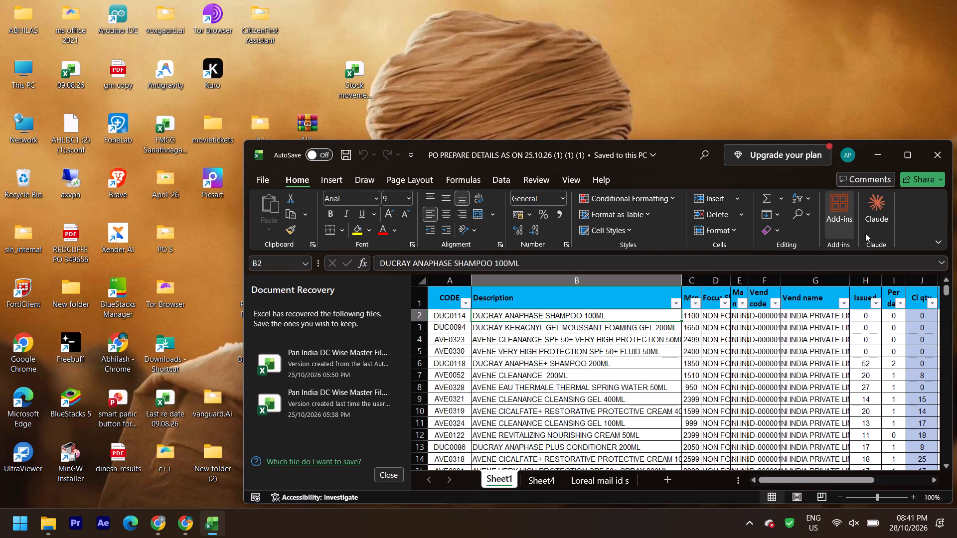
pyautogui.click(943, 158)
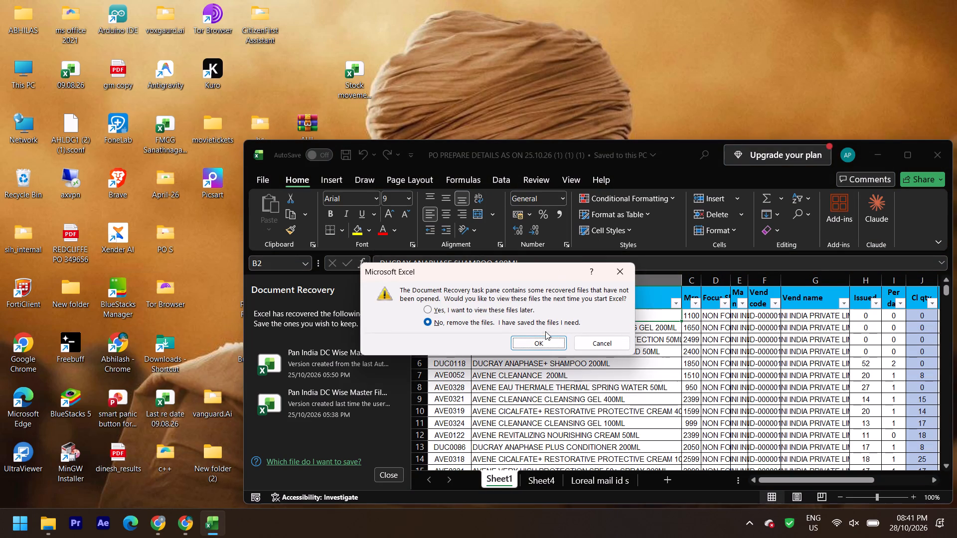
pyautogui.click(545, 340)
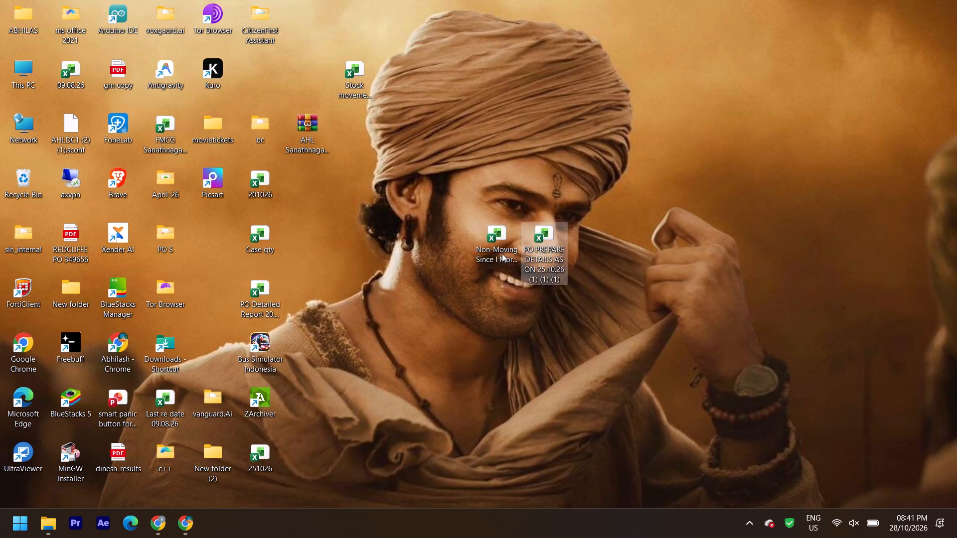
# Move the Non-Moving workbook's desktop icon one slot further away from the PO PREPARE DETAILS workbook.
pyautogui.click(502, 254)
pyautogui.moveTo(496, 244); pyautogui.dragTo(438, 245)
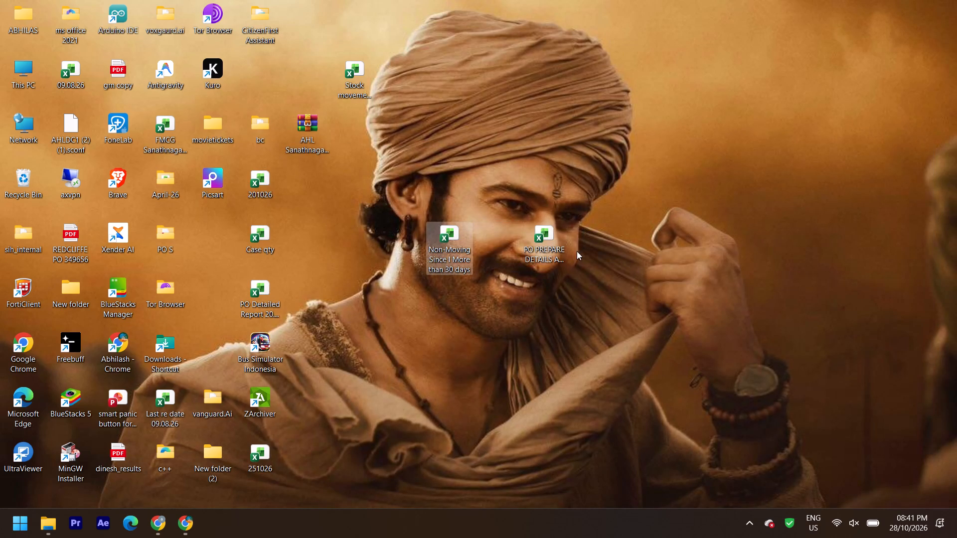
# Open the Non-Moving Since I More than 30 days workbook from the desktop in Excel and maximize its window.
pyautogui.click(540, 247)
pyautogui.tripleClick(455, 238)
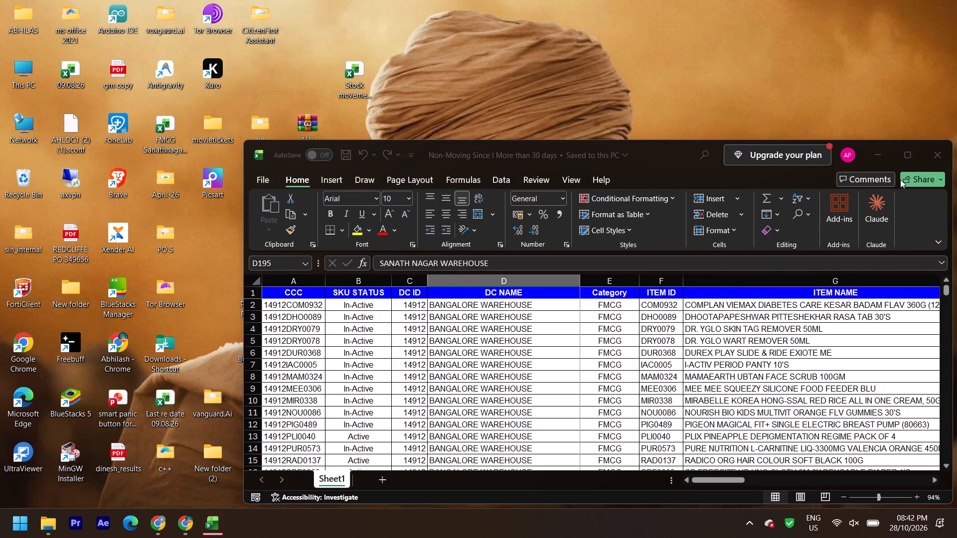
pyautogui.click(906, 156)
pyautogui.click(554, 286)
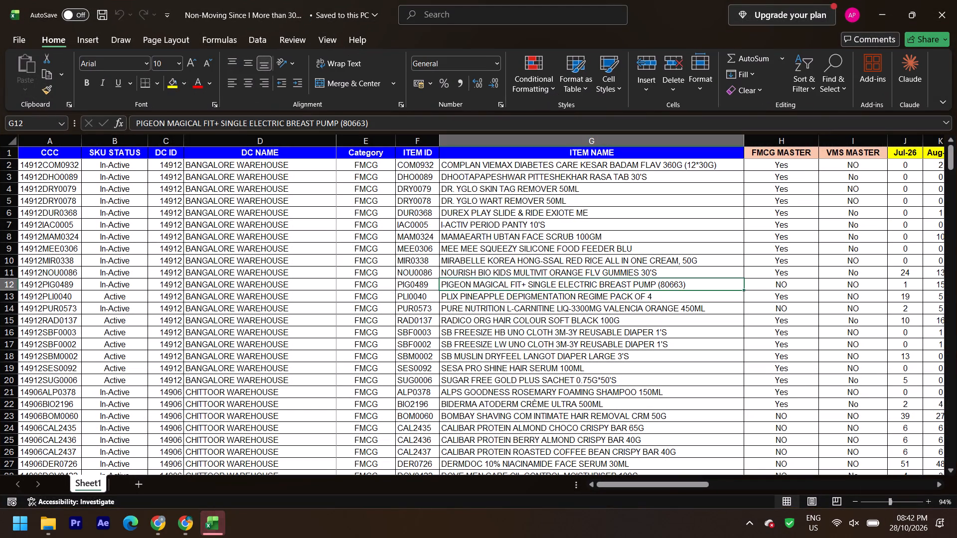
# Look through the non-moving item list warehouse by warehouse, from the Bangalore rows through Sanath Nagar to the Vijayawada rows.
pyautogui.scroll(8, 365, 326)
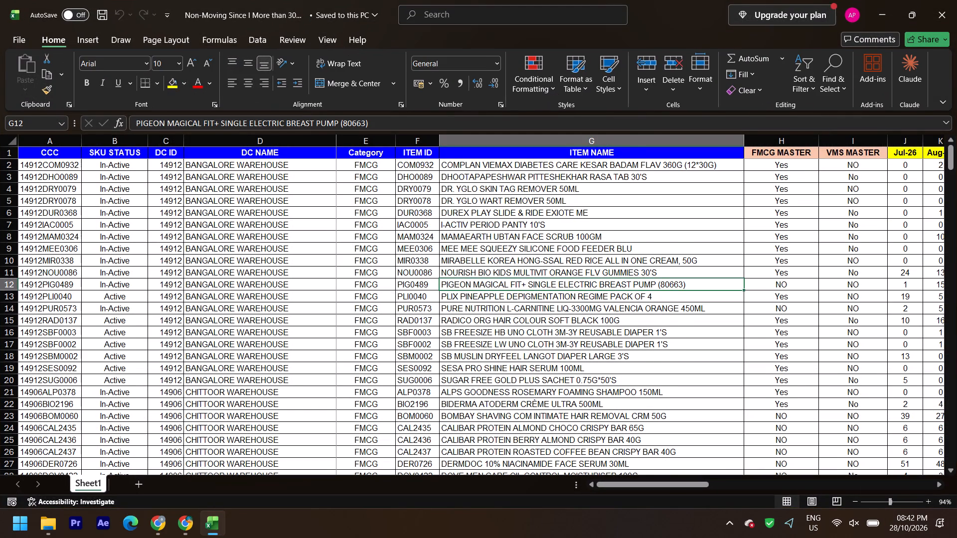
pyautogui.scroll(-9, 177, 301)
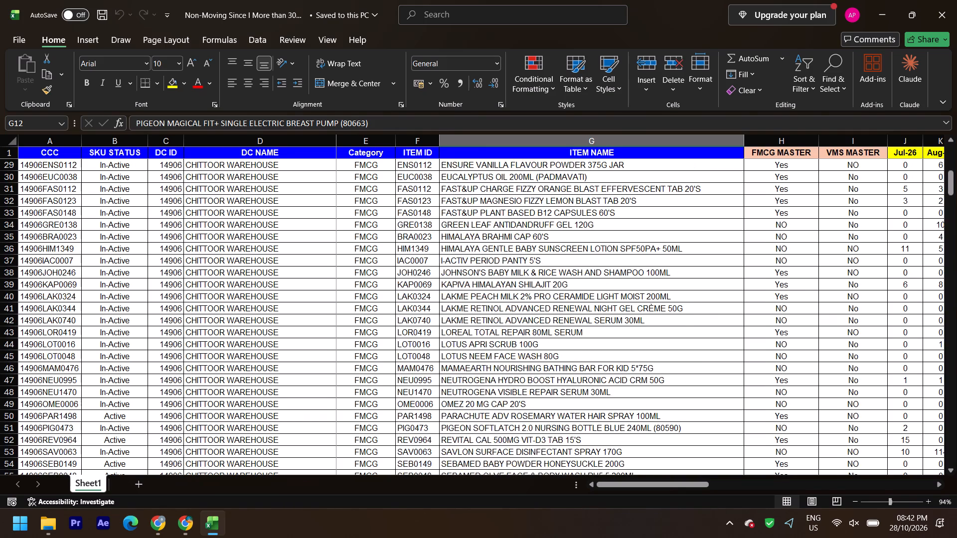
pyautogui.scroll(-6, 177, 301)
pyautogui.scroll(2, 177, 301)
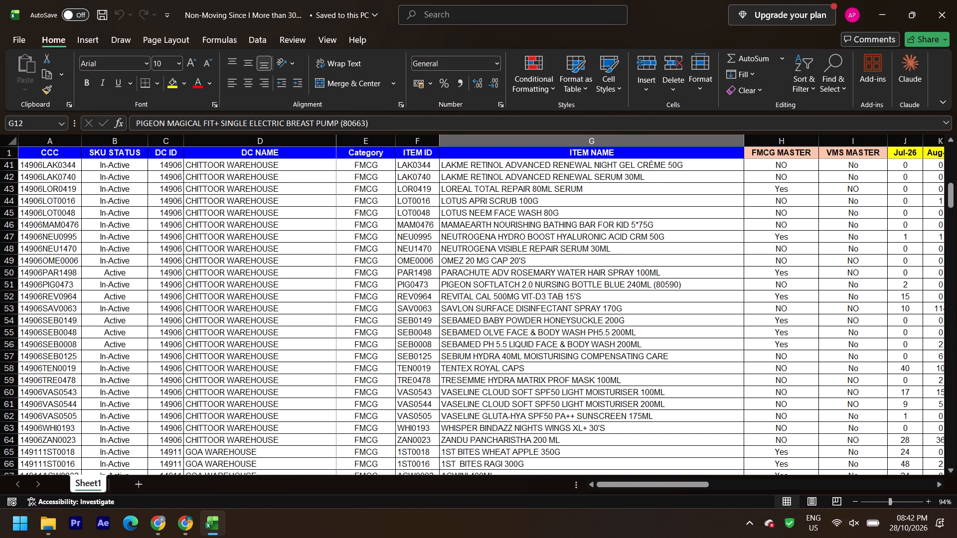
pyautogui.scroll(10, 289, 342)
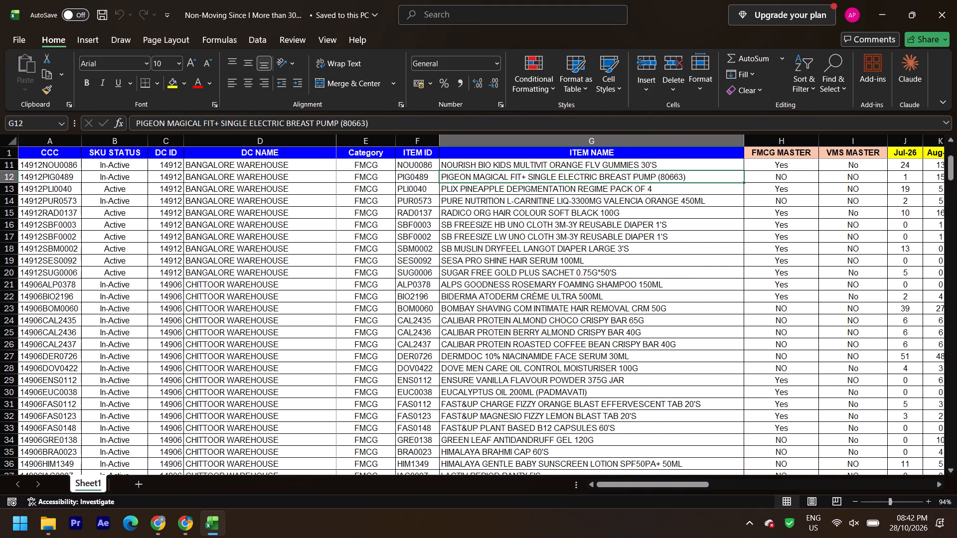
pyautogui.scroll(-8, 289, 342)
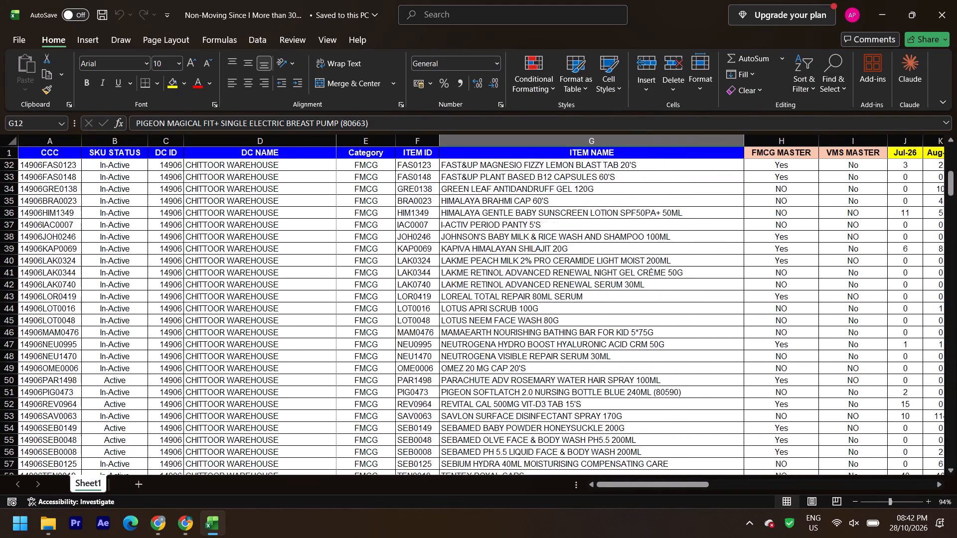
pyautogui.scroll(-12, 289, 340)
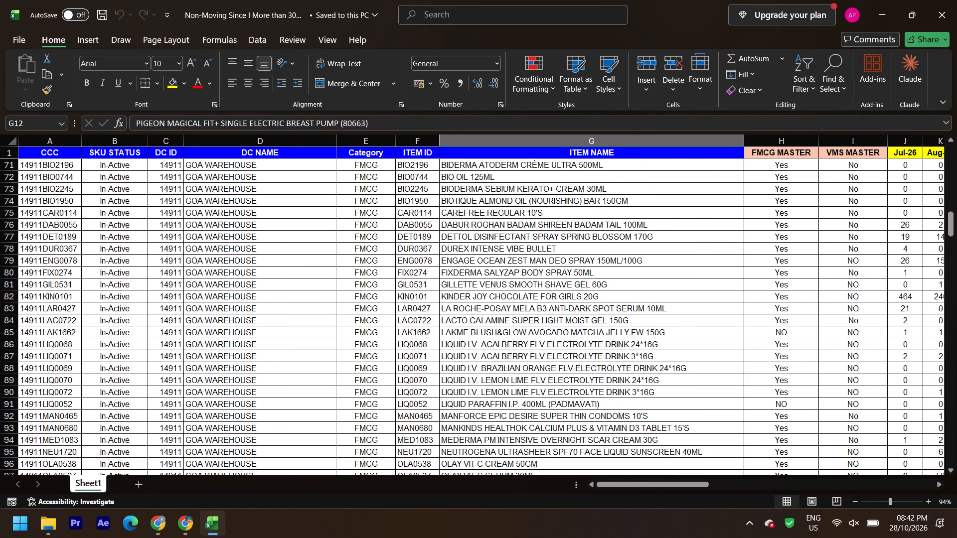
pyautogui.scroll(-8, 289, 339)
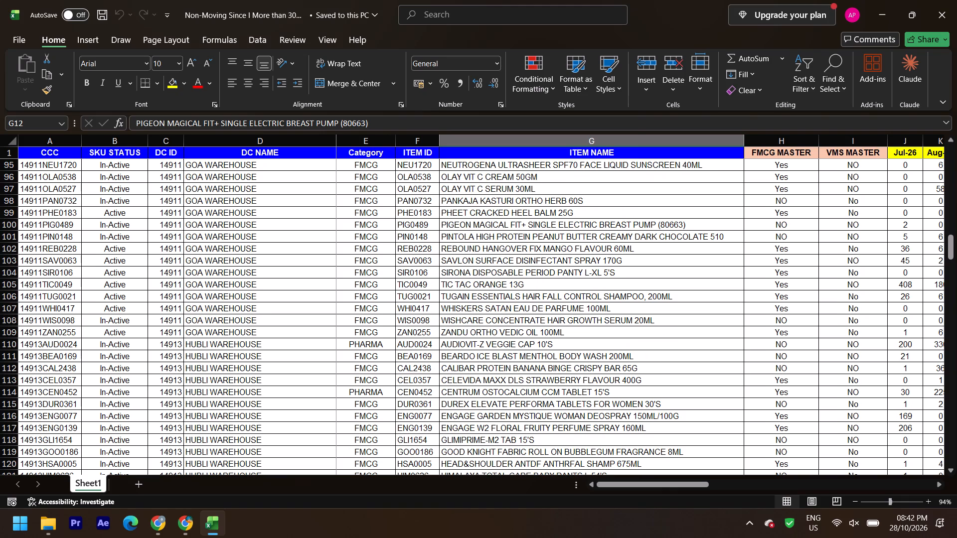
pyautogui.scroll(-12, 289, 339)
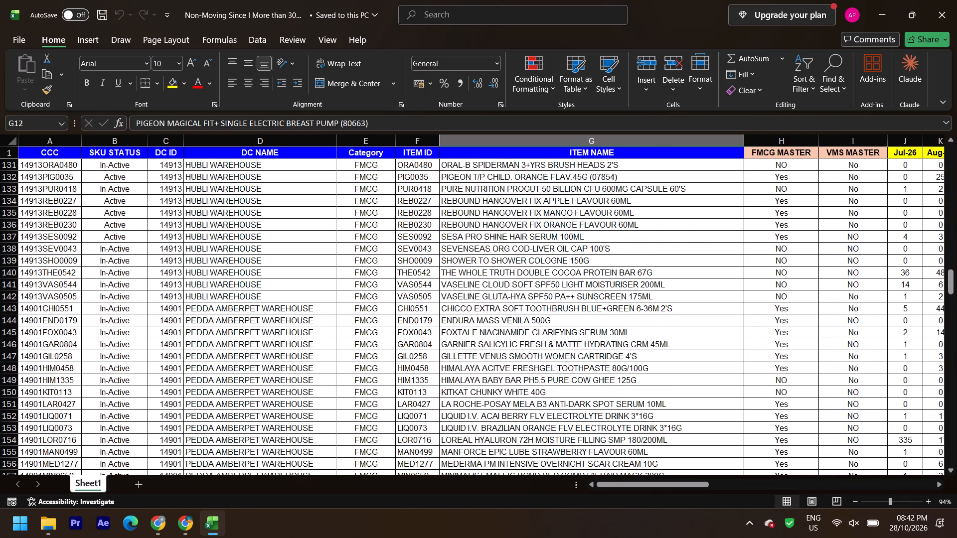
pyautogui.scroll(-10, 289, 339)
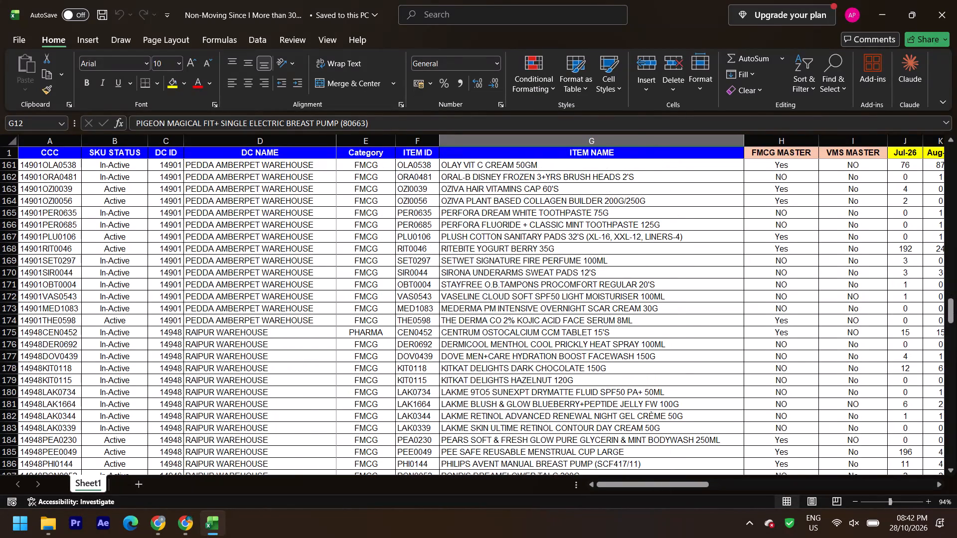
pyautogui.scroll(-10, 289, 339)
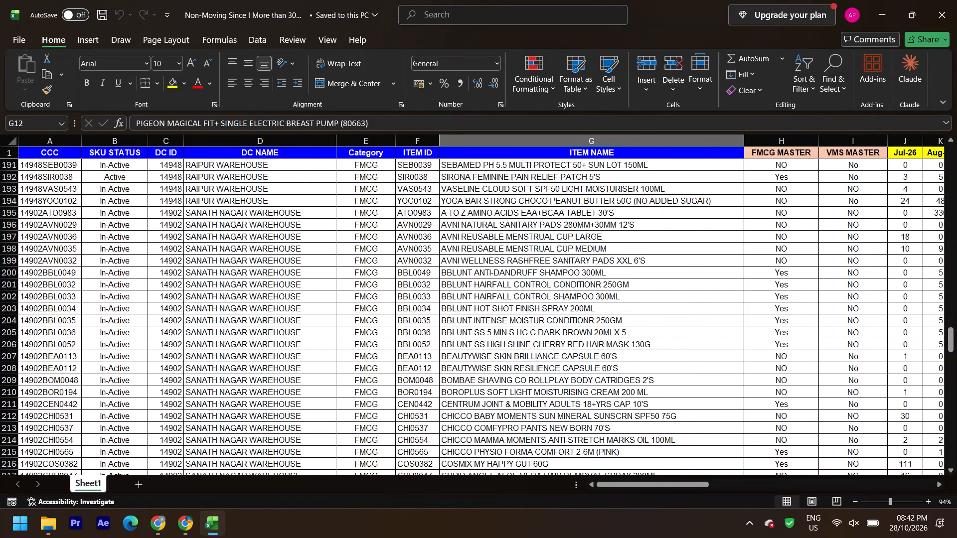
pyautogui.scroll(-17, 289, 339)
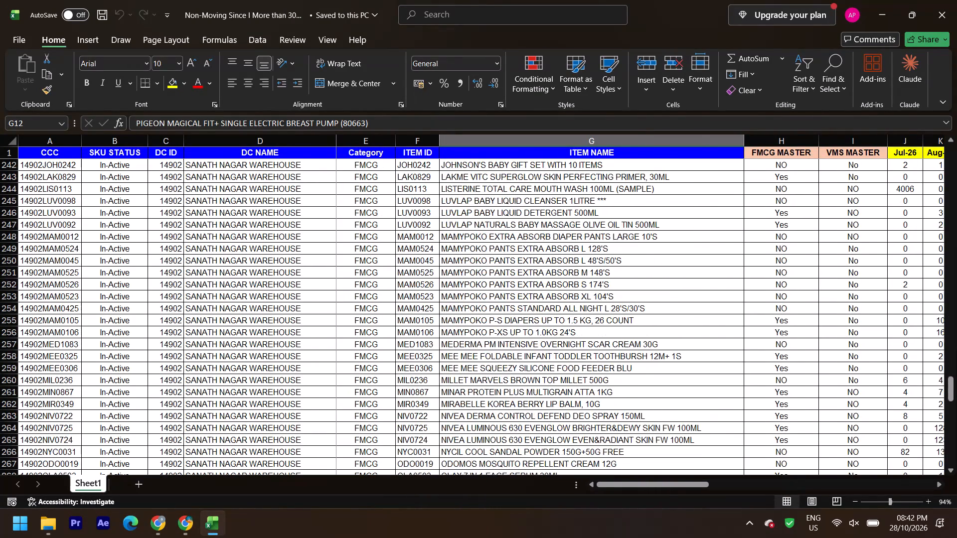
pyautogui.scroll(-18, 289, 339)
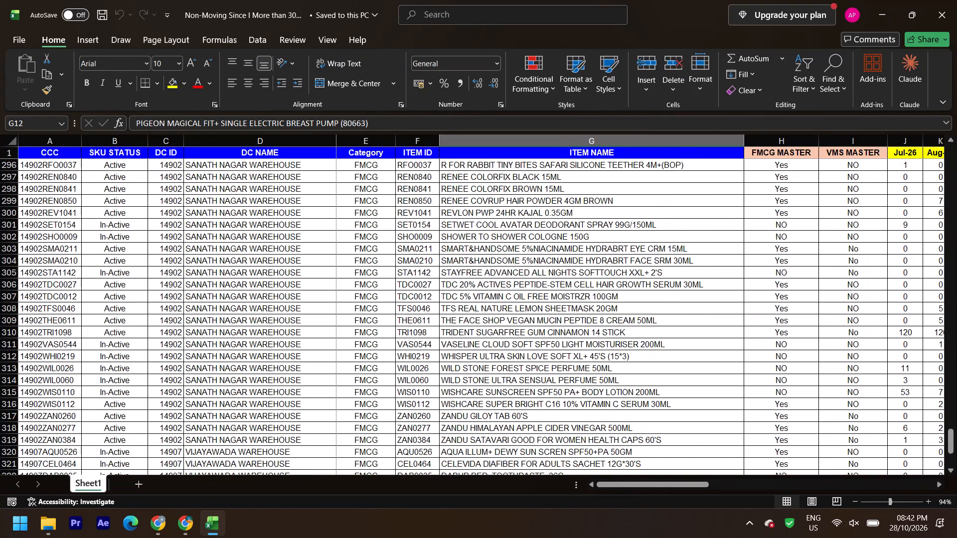
pyautogui.scroll(-3, 289, 339)
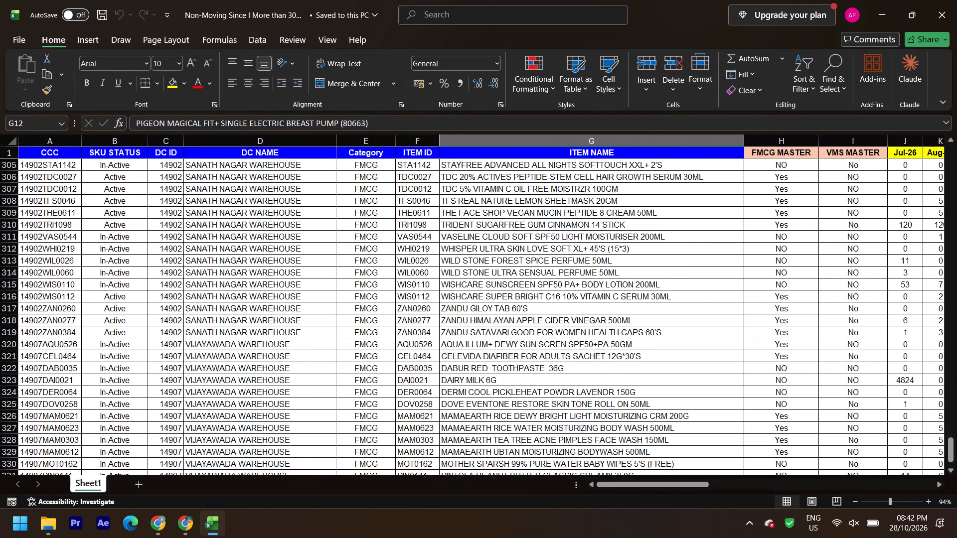
# Add filters to the header row of the non-moving item list on Sheet1.
pyautogui.click(276, 333)
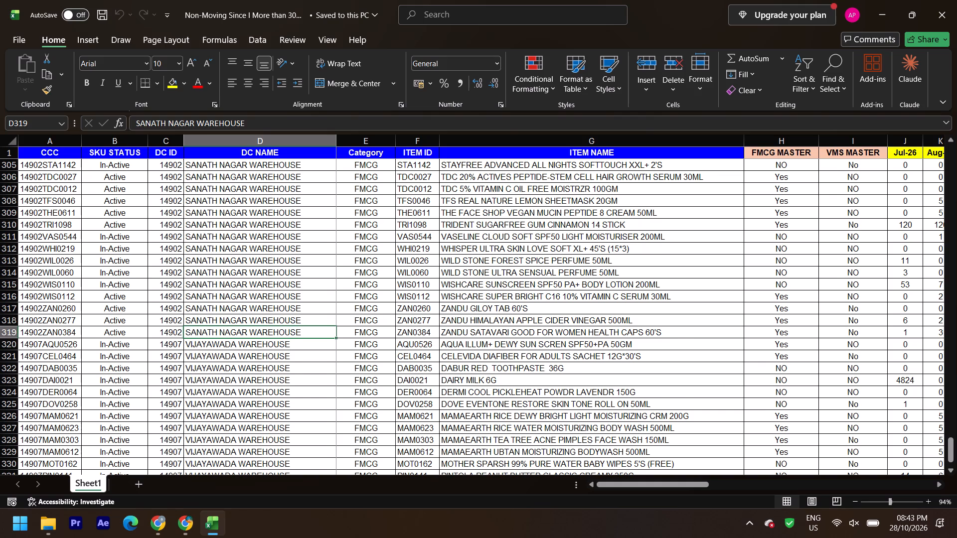
pyautogui.hotkey('ctrl', 'Up')
pyautogui.press('Down')
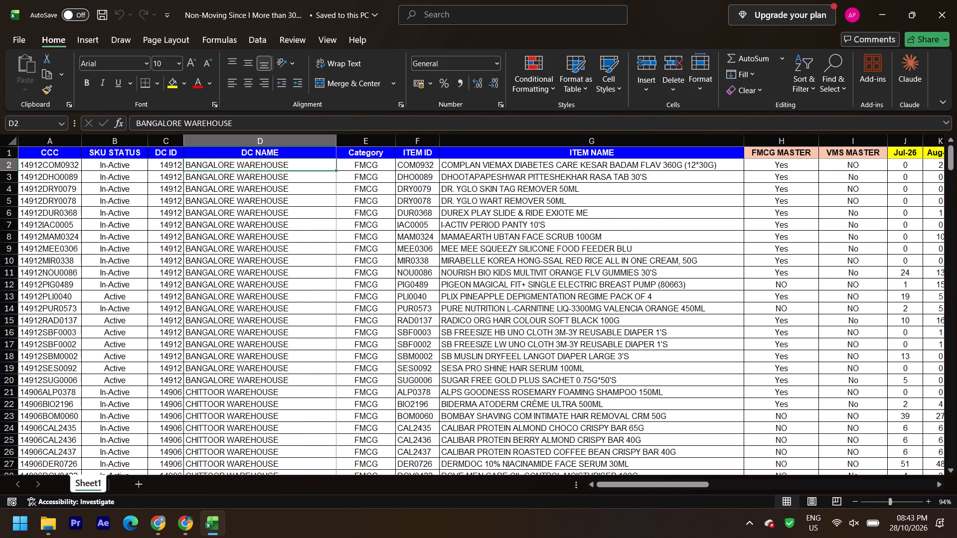
pyautogui.hotkey('ctrl', 'shift', 'l')
pyautogui.keyDown('ctrl'); pyautogui.keyDown('shift'); pyautogui.click(619, 224); pyautogui.keyUp('shift'); pyautogui.keyUp('ctrl')
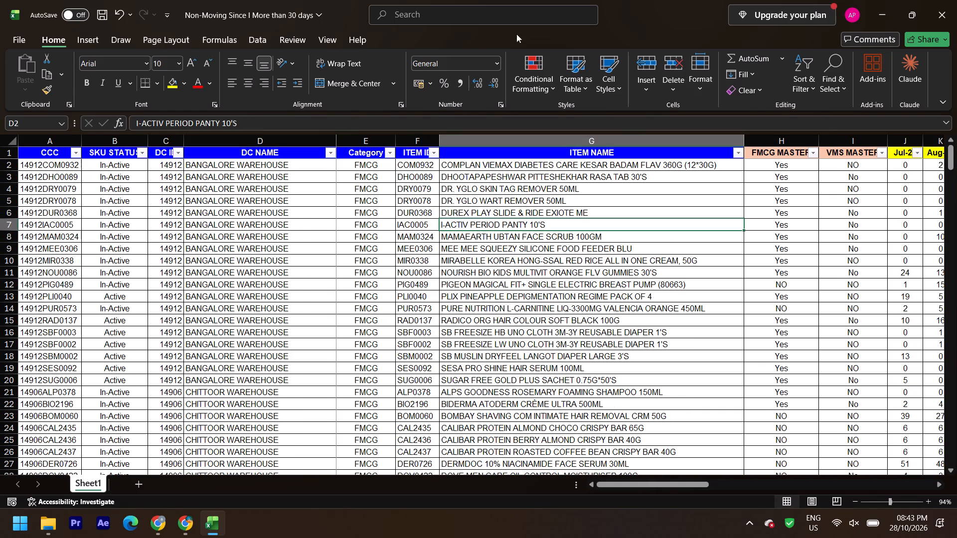
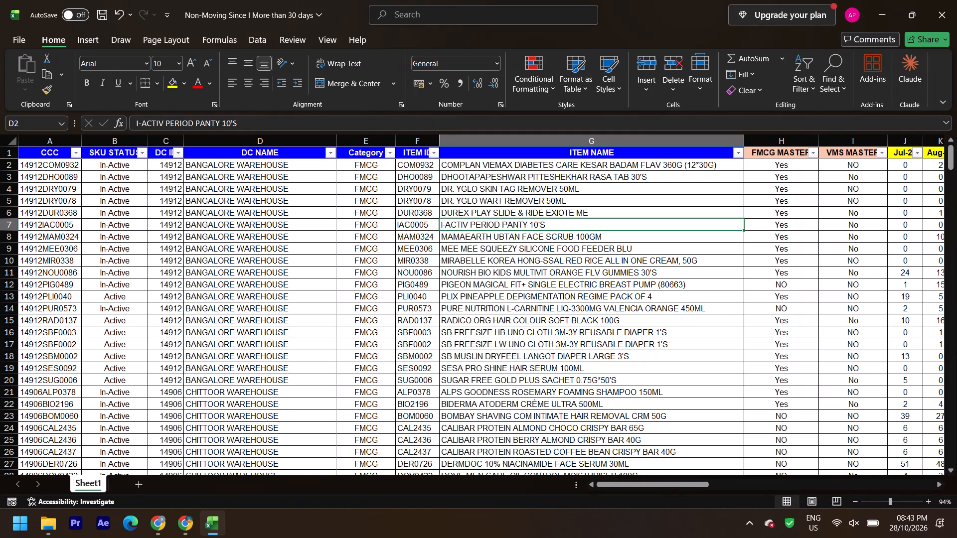
# Filter the DC NAME column on Sheet1 to show only SANATH NAGAR WAREHOUSE.
pyautogui.scroll(9, 208, 242)
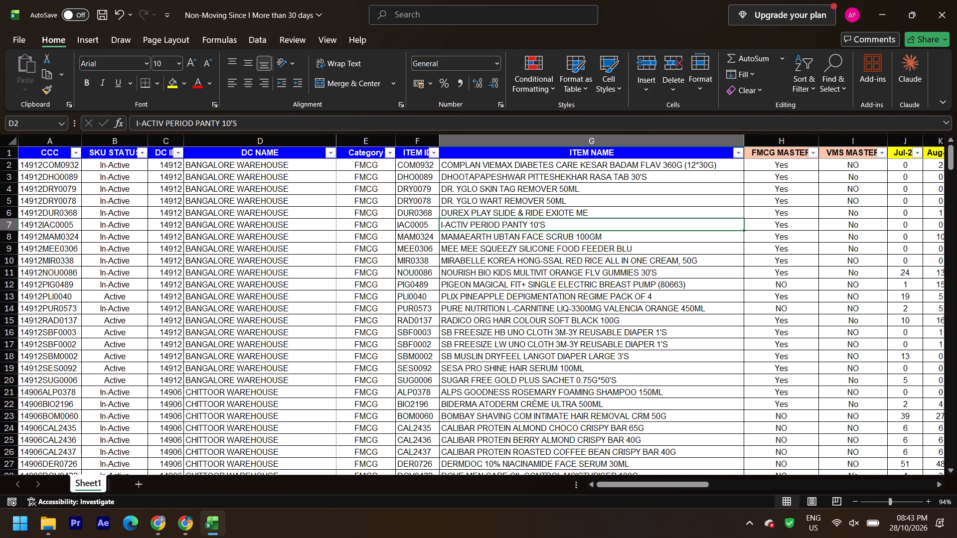
pyautogui.click(330, 152)
pyautogui.click(224, 311)
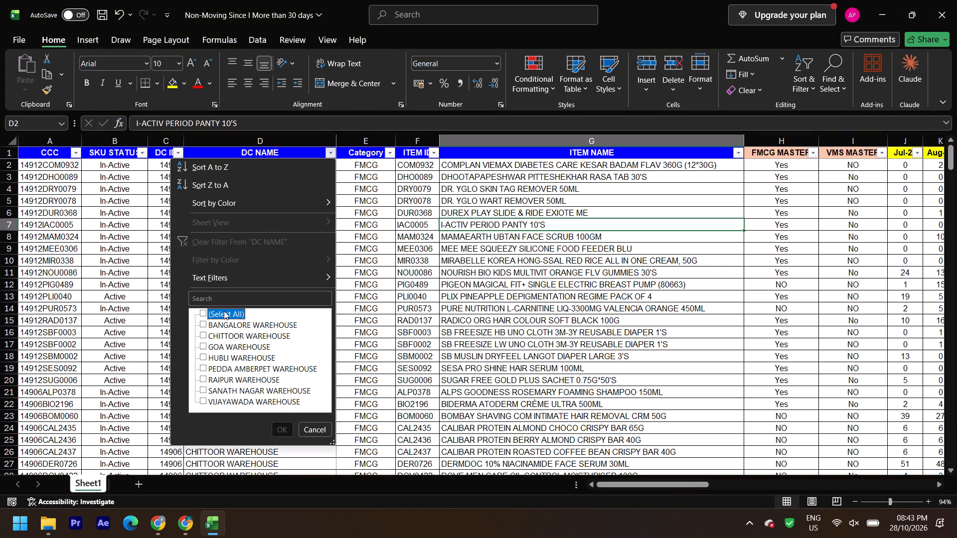
pyautogui.press('s')
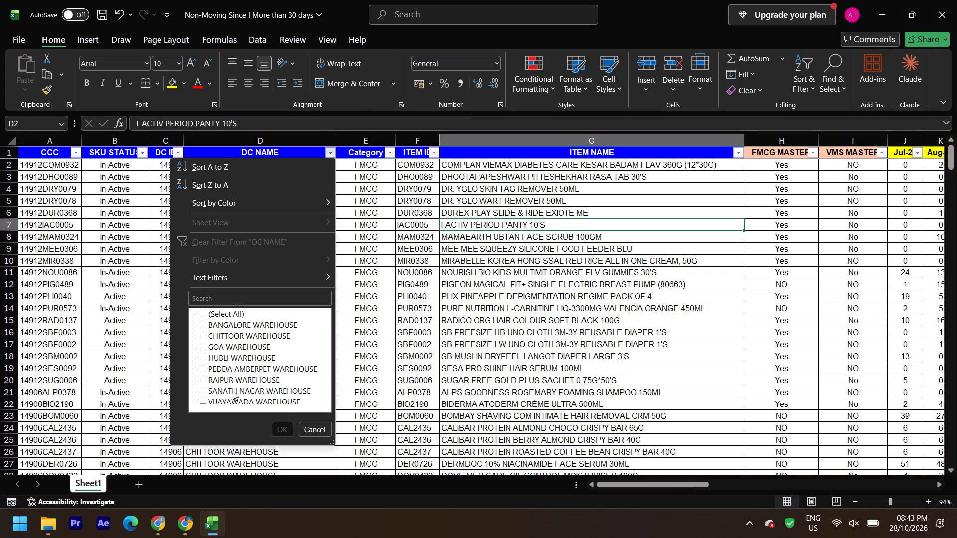
pyautogui.click(233, 389)
pyautogui.click(284, 431)
# Copy the filtered Sanath Nagar rows with their headers, from CCC through Remarks, into cell A1 of a new sheet.
pyautogui.click(222, 280)
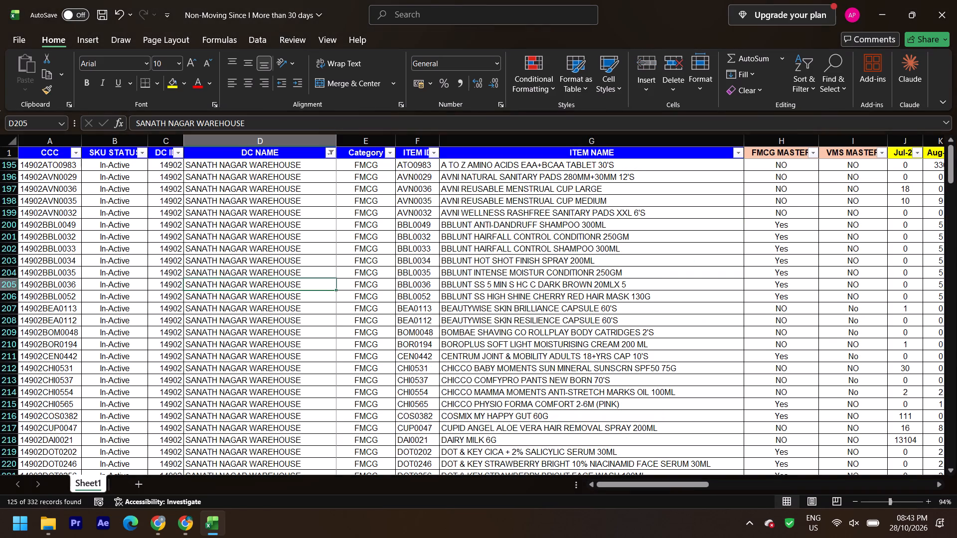
pyautogui.scroll(4, 249, 293)
pyautogui.hotkey('ctrl', 'Up')
pyautogui.press('Down')
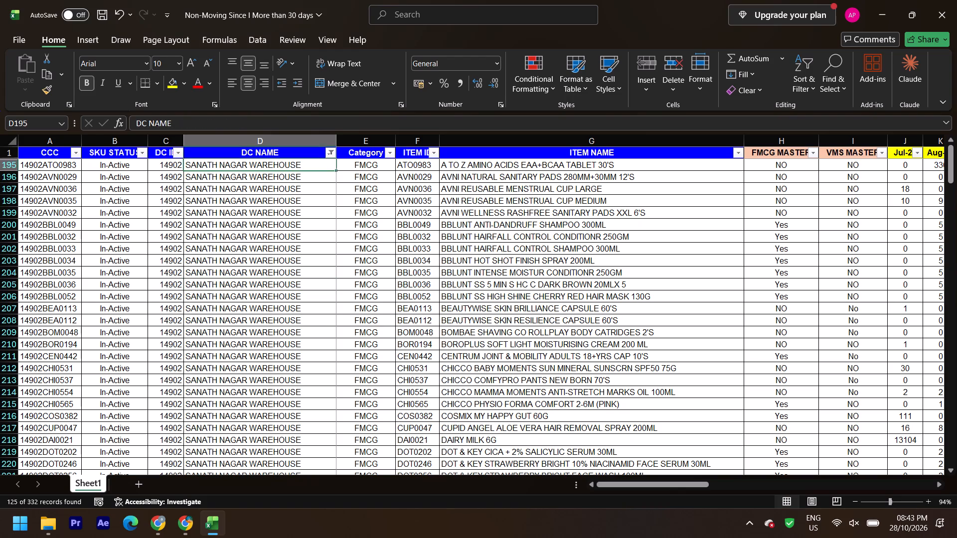
pyautogui.press('Up')
pyautogui.press('Left')
pyautogui.press('Left')
pyautogui.press('Left')
pyautogui.press('Left')
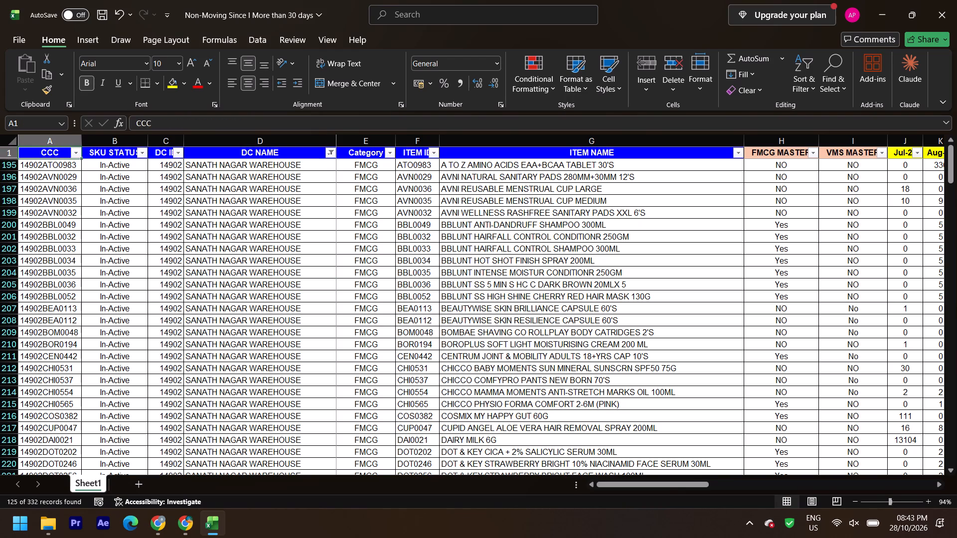
pyautogui.hotkey('shift', 'Right')
pyautogui.hotkey('shift', 'Right')
pyautogui.hotkey('shift', 'Right')
pyautogui.hotkey('shift', 'Right')
pyautogui.hotkey('shift', 'Right')
pyautogui.hotkey('shift', 'Right')
pyautogui.hotkey('shift', 'Right')
pyautogui.hotkey('shift', 'Right')
pyautogui.hotkey('shift', 'Right')
pyautogui.hotkey('shift', 'Right')
pyautogui.hotkey('shift', 'Right')
pyautogui.hotkey('shift', 'Right')
pyautogui.hotkey('shift', 'Right')
pyautogui.hotkey('shift', 'Right')
pyautogui.hotkey('shift', 'Right')
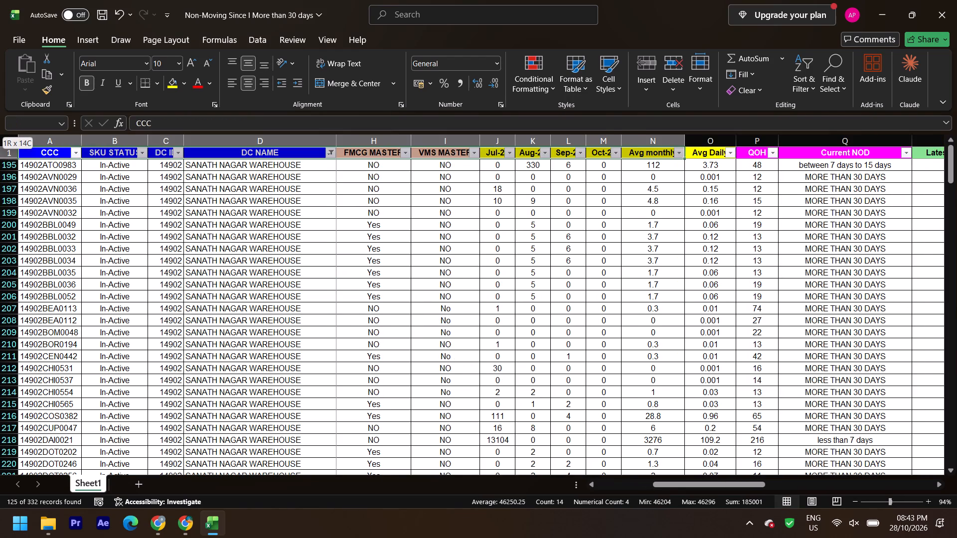
pyautogui.hotkey('shift', 'Right')
pyautogui.hotkey('shift', 'Right')
pyautogui.hotkey('shift', 'Right')
pyautogui.hotkey('shift', 'Right')
pyautogui.hotkey('shift', 'Right')
pyautogui.hotkey('shift', 'Right')
pyautogui.hotkey('shift', 'Right')
pyautogui.hotkey('shift', 'Right')
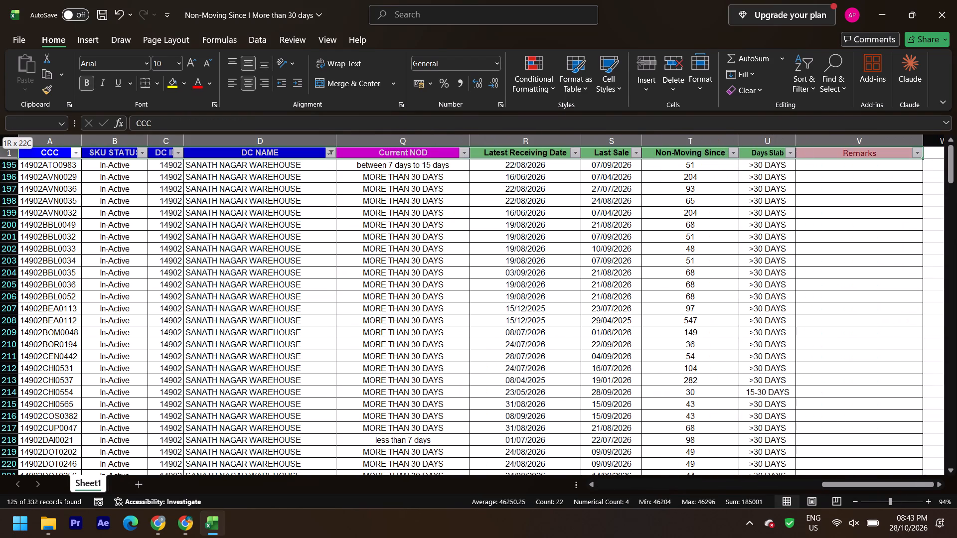
pyautogui.hotkey('ctrl', 'shift', 'Down')
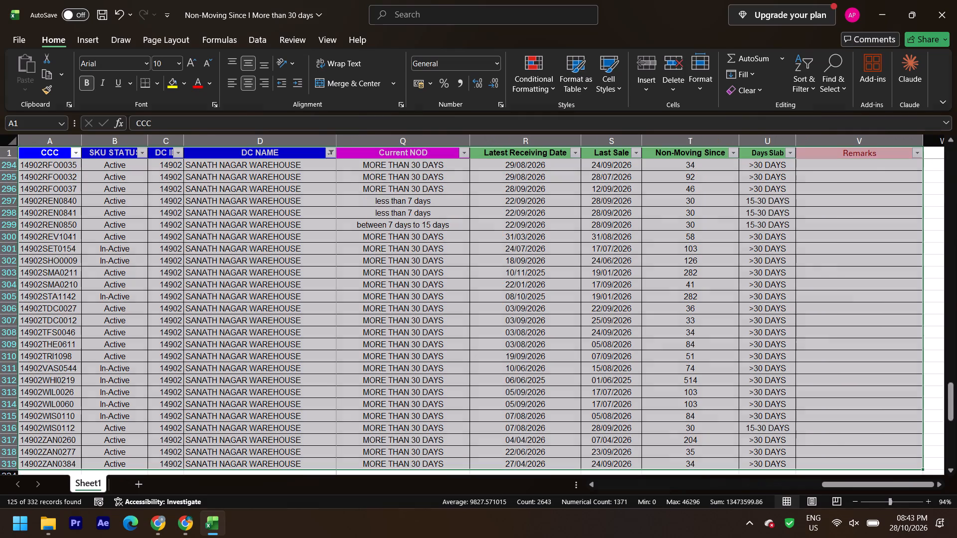
pyautogui.hotkey('ctrl', 'c')
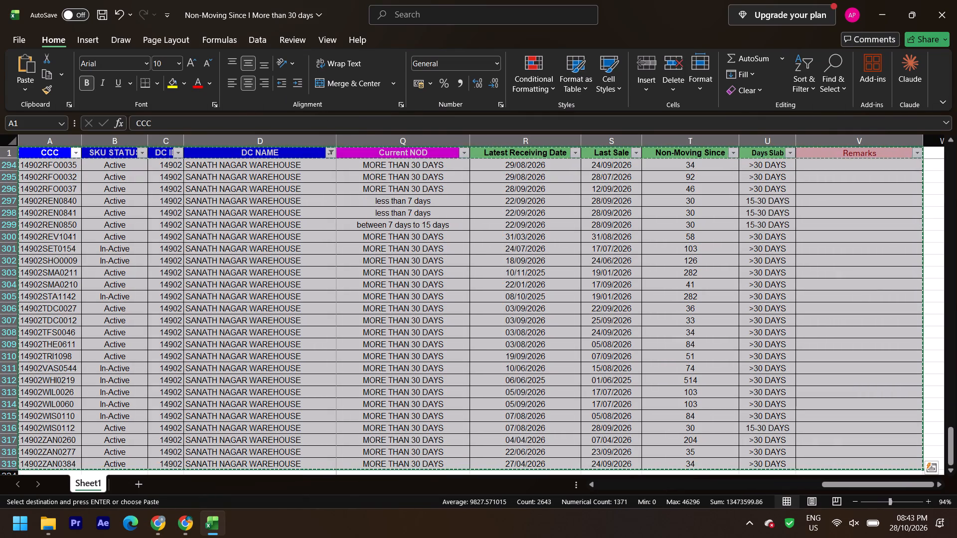
pyautogui.click(143, 483)
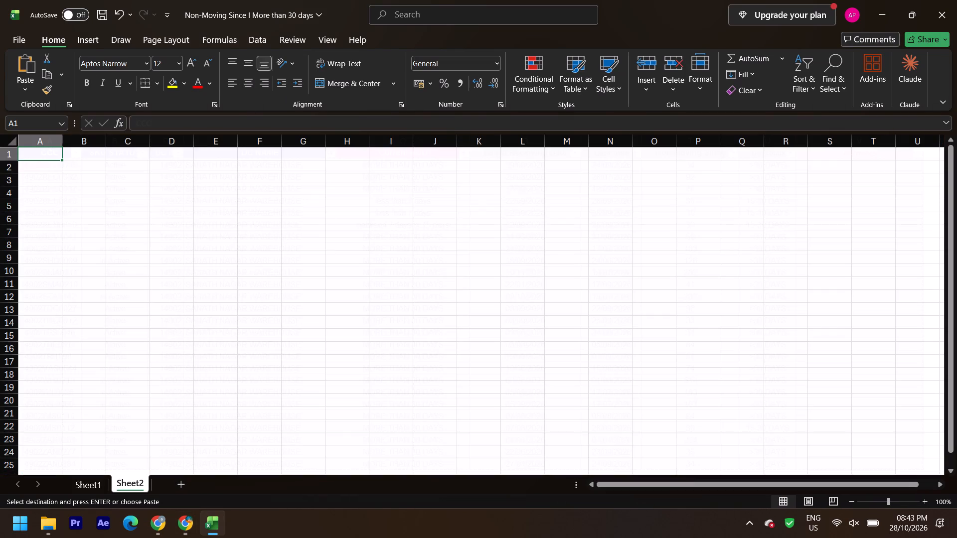
pyautogui.hotkey('ctrl', 'v')
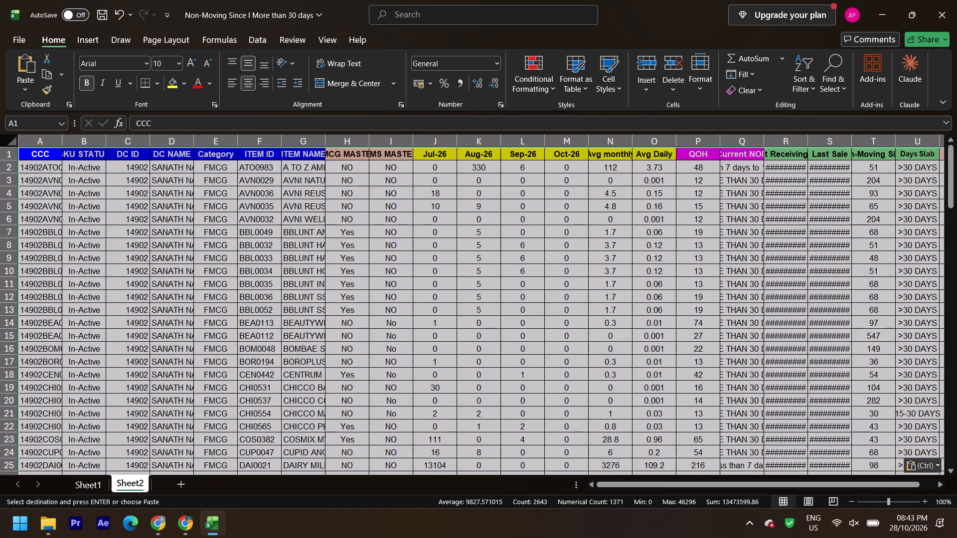
# Auto-fit the widths of all columns on Sheet2 to their contents.
pyautogui.click(169, 258)
pyautogui.click(15, 142)
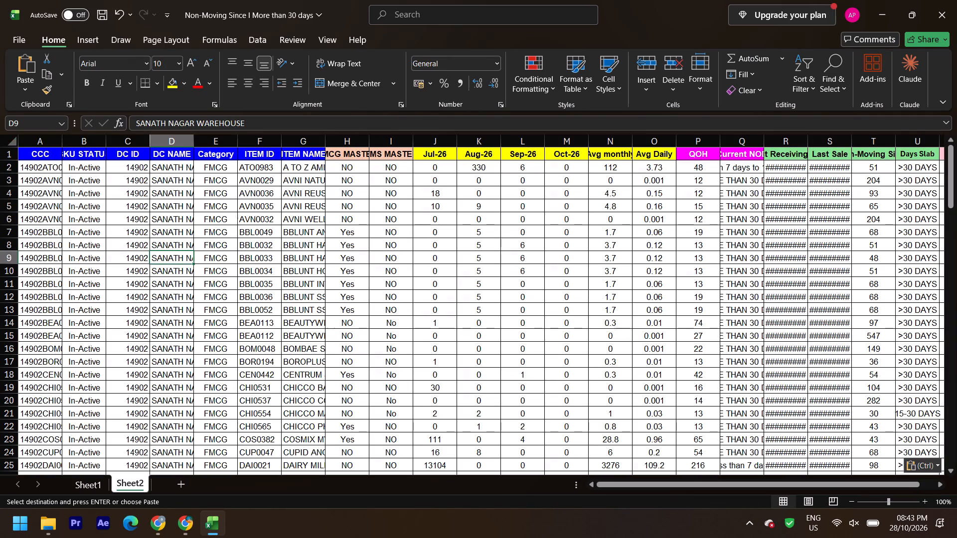
pyautogui.doubleClick(112, 141)
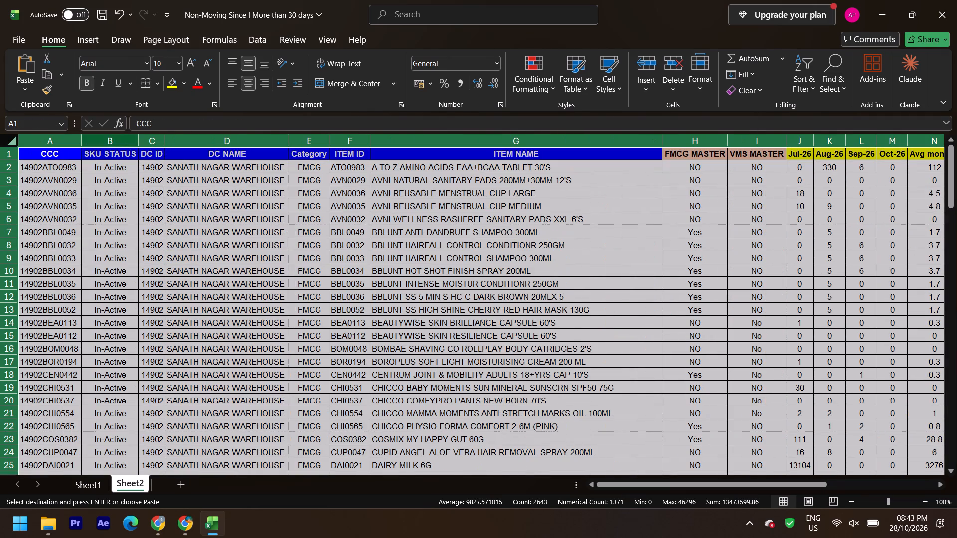
# Add filters to the header row of the Sanath Nagar list on Sheet2.
pyautogui.click(178, 255)
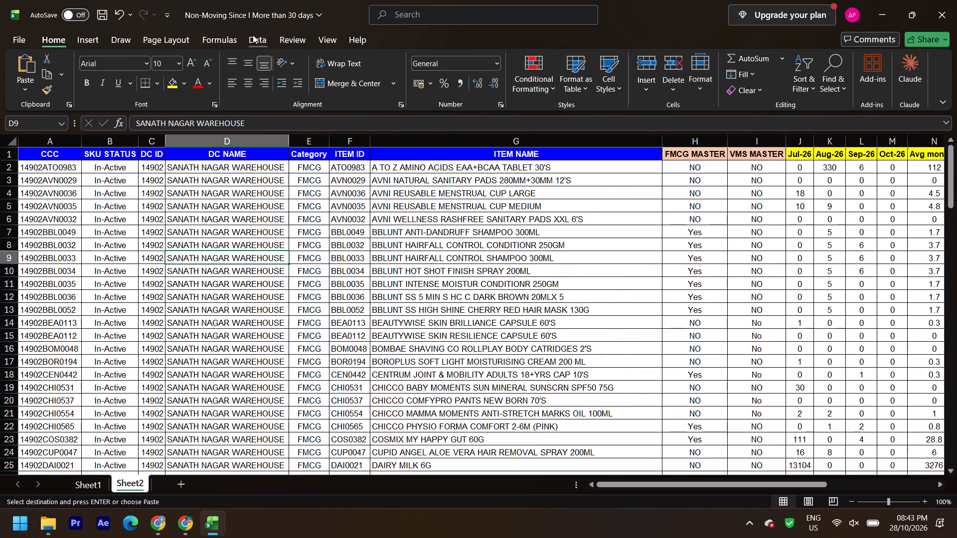
pyautogui.click(253, 35)
pyautogui.click(430, 71)
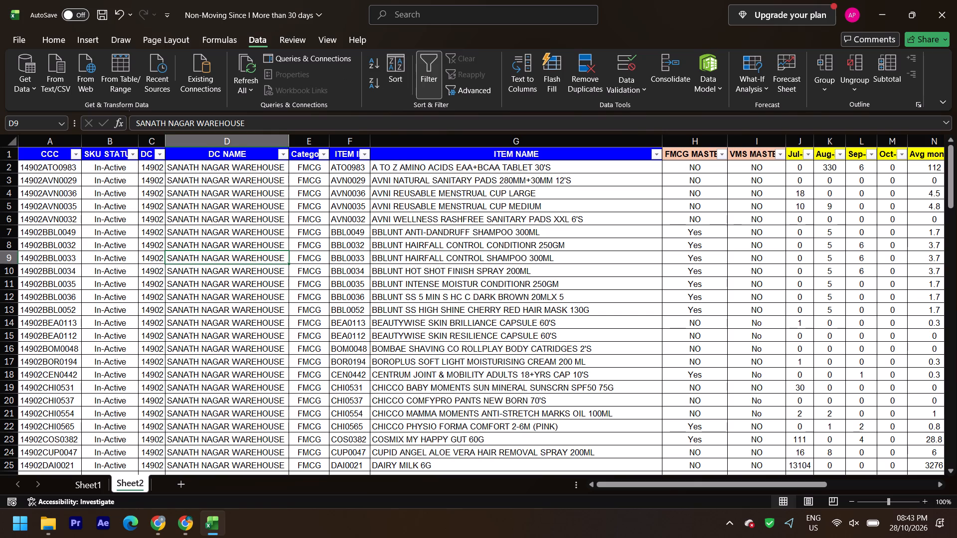
# Filter the SKU STATUS column on Sheet2 to show only Active items.
pyautogui.click(132, 152)
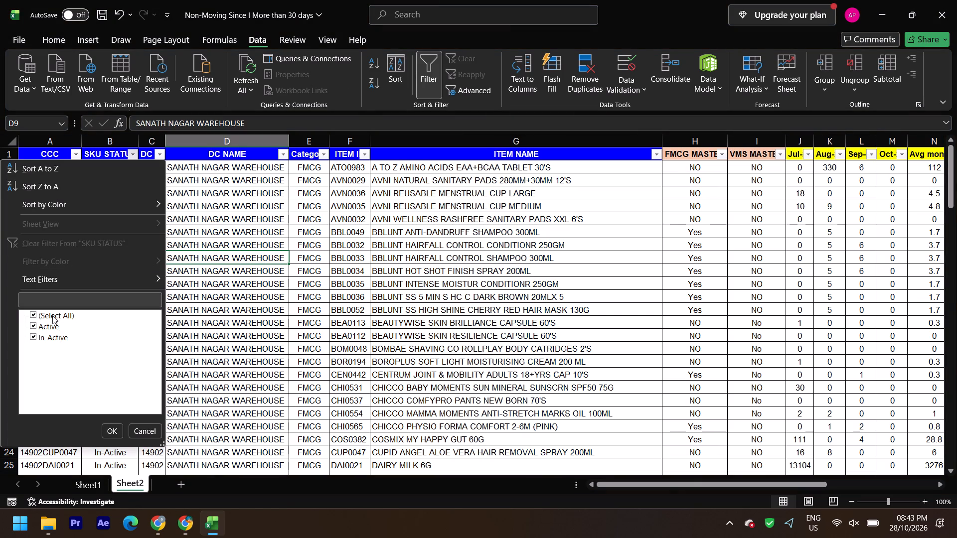
pyautogui.click(52, 315)
pyautogui.click(49, 327)
pyautogui.click(111, 433)
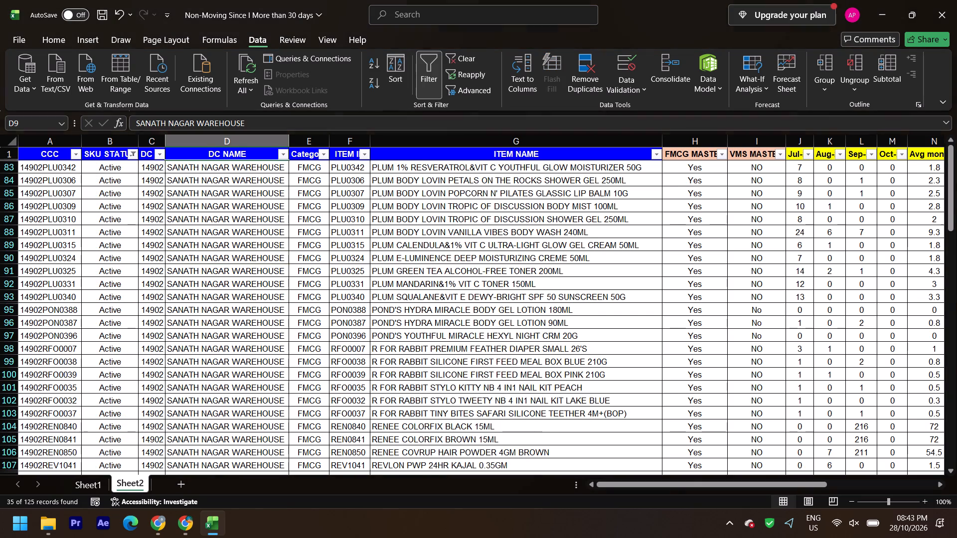
# Look through the Active Sanath Nagar items on Sheet2, from the Plum products through Renee to the Zandu products.
pyautogui.click(115, 310)
pyautogui.scroll(4, 161, 342)
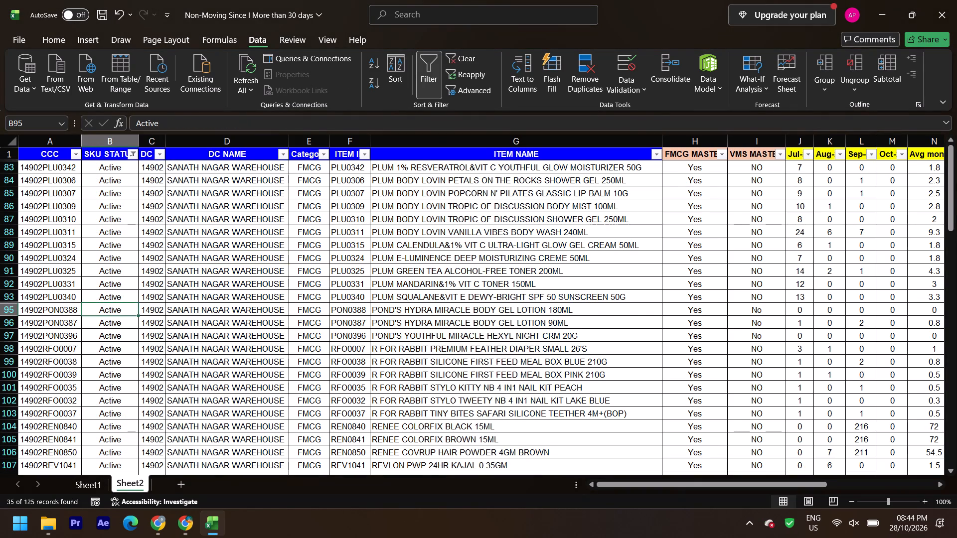
pyautogui.scroll(-7, 171, 340)
pyautogui.scroll(3, 171, 340)
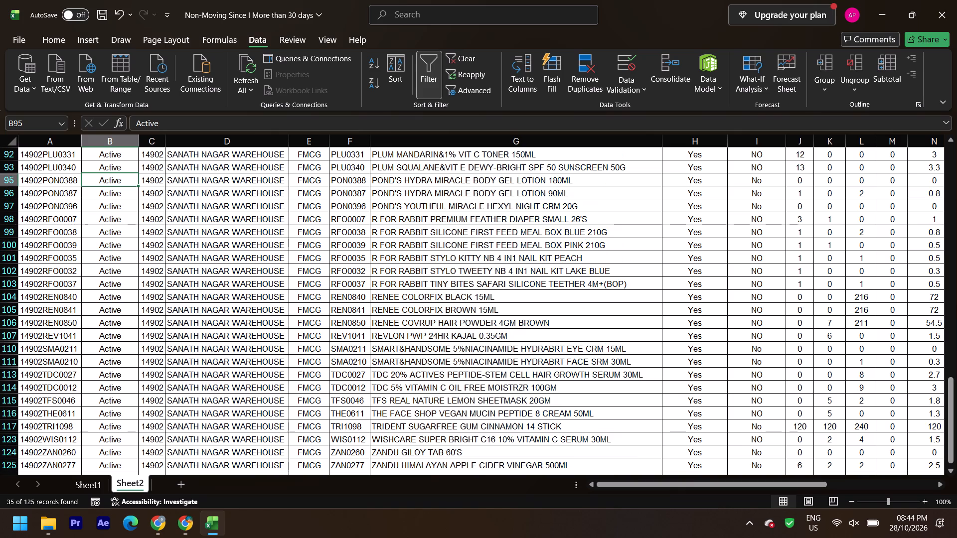
pyautogui.scroll(11, 171, 340)
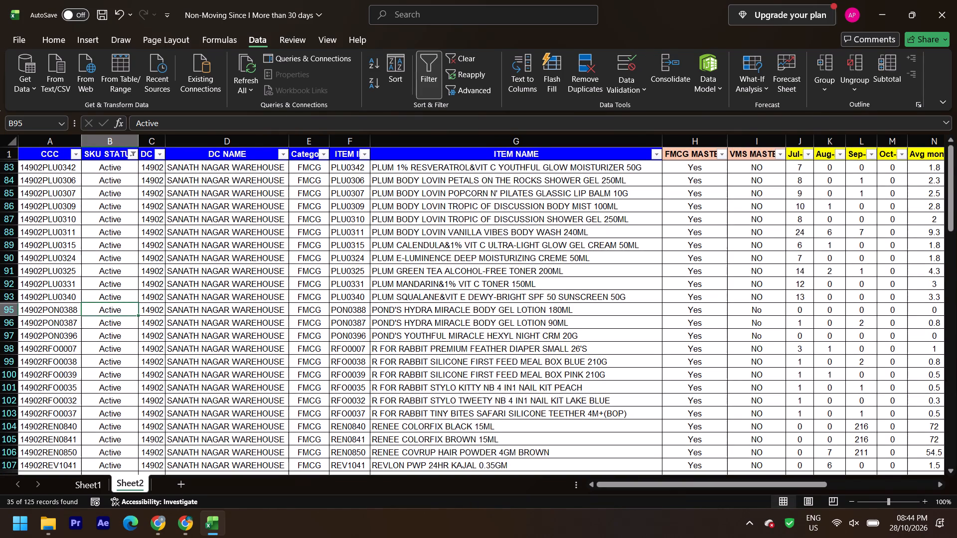
pyautogui.click(395, 298)
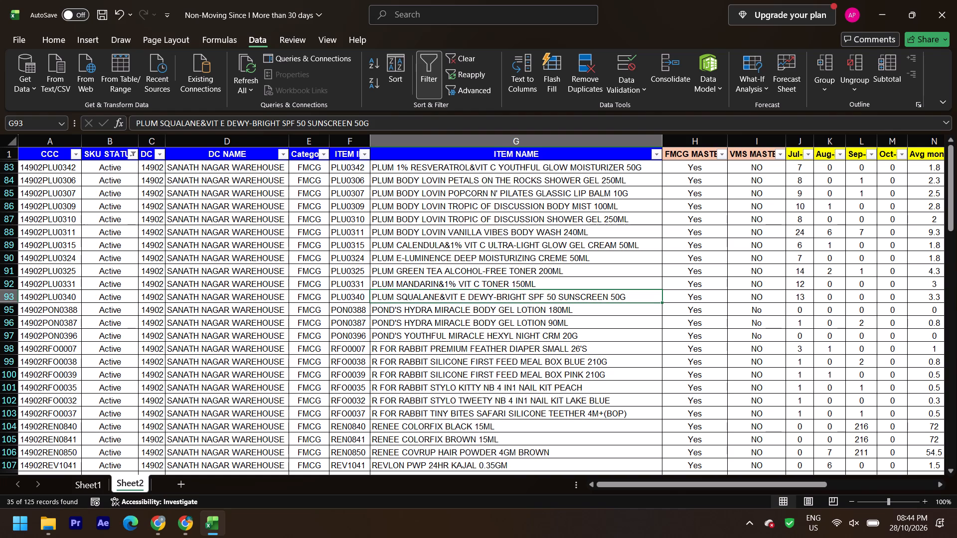
pyautogui.click(407, 317)
pyautogui.click(407, 363)
pyautogui.scroll(-2, 478, 364)
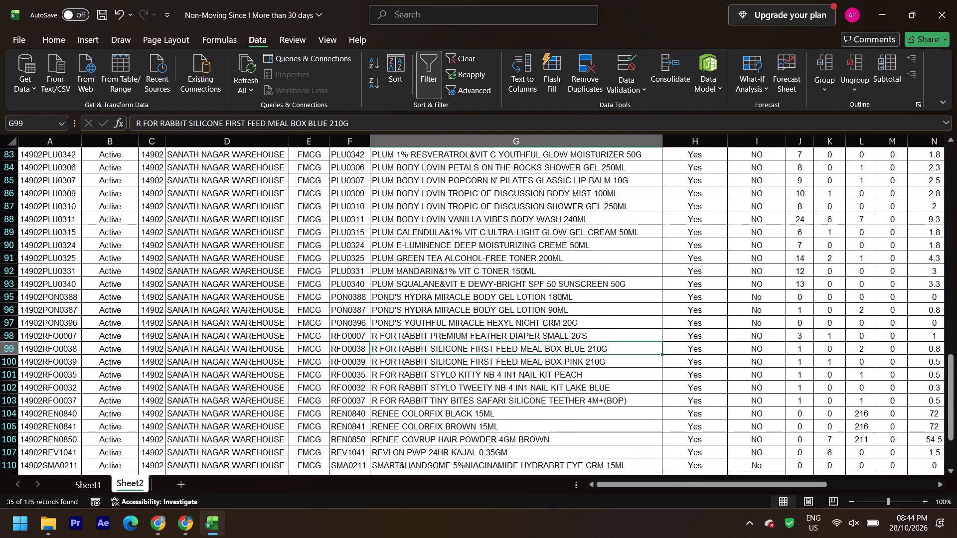
pyautogui.scroll(-1, 478, 364)
pyautogui.moveTo(448, 337); pyautogui.dragTo(455, 355)
pyautogui.scroll(-2, 469, 352)
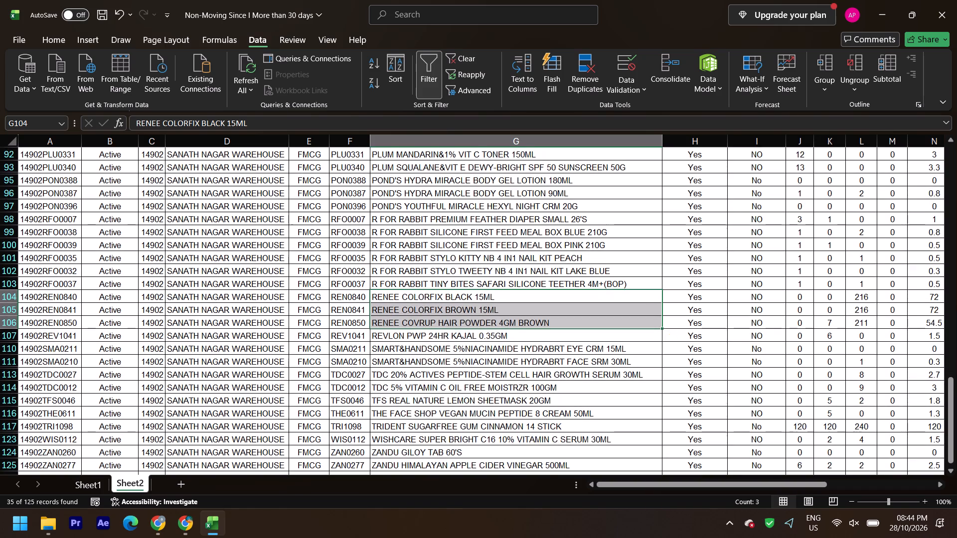
pyautogui.scroll(-1, 469, 352)
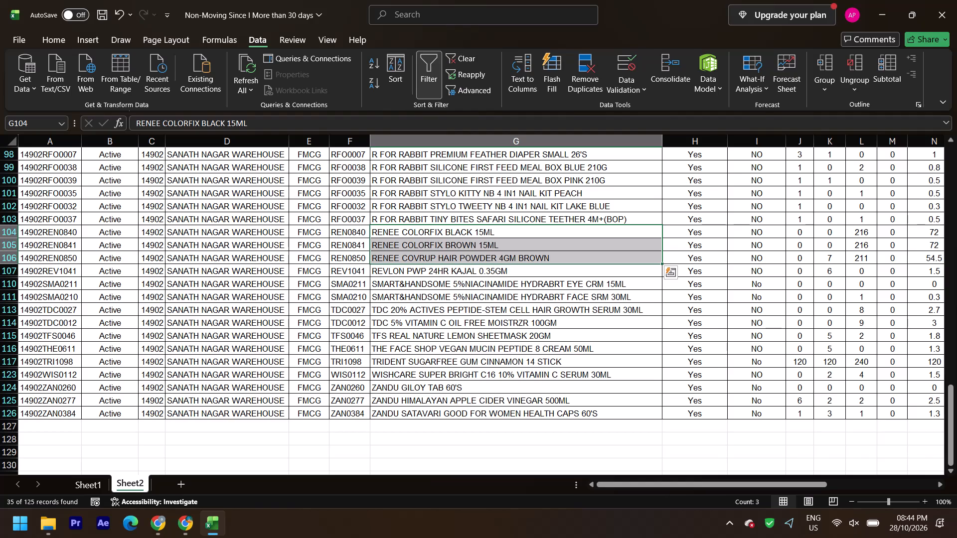
pyautogui.scroll(10, 469, 352)
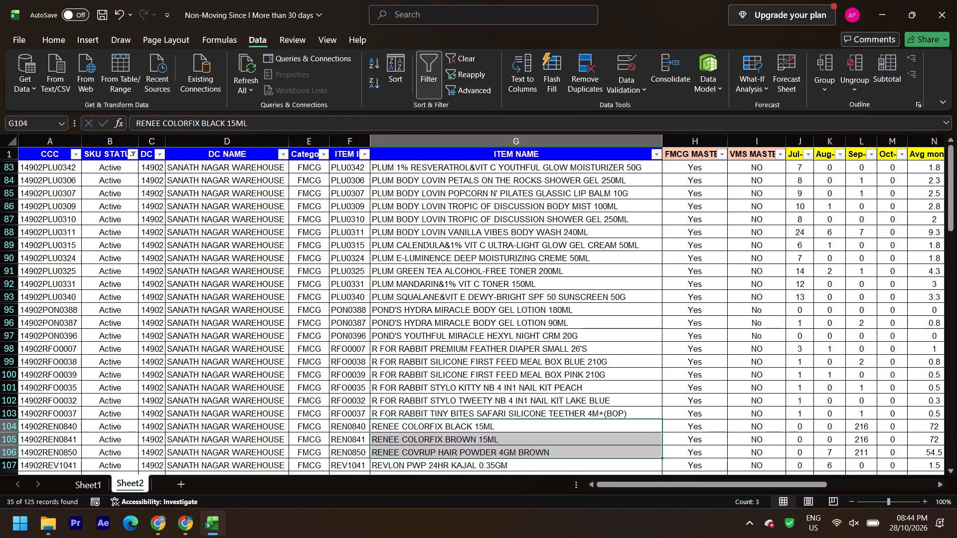
pyautogui.scroll(3, 469, 350)
pyautogui.click(126, 221)
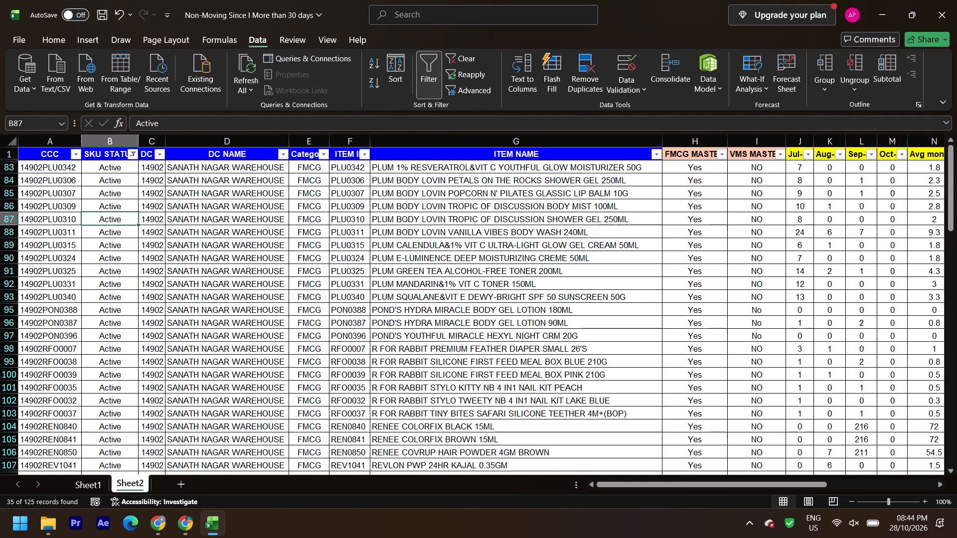
# Change the SKU STATUS filter on Sheet2 to show only In-Active items.
pyautogui.click(134, 155)
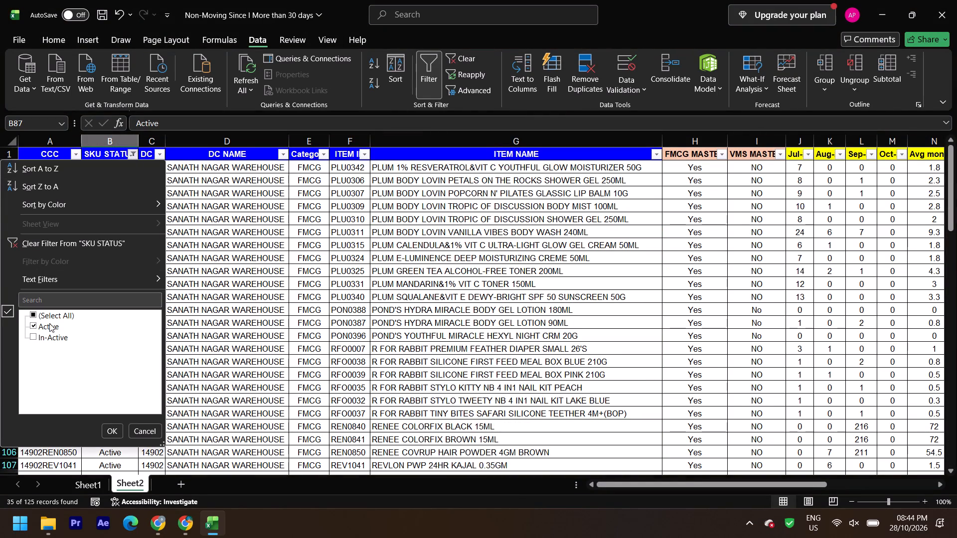
pyautogui.click(49, 323)
pyautogui.click(51, 335)
pyautogui.click(112, 430)
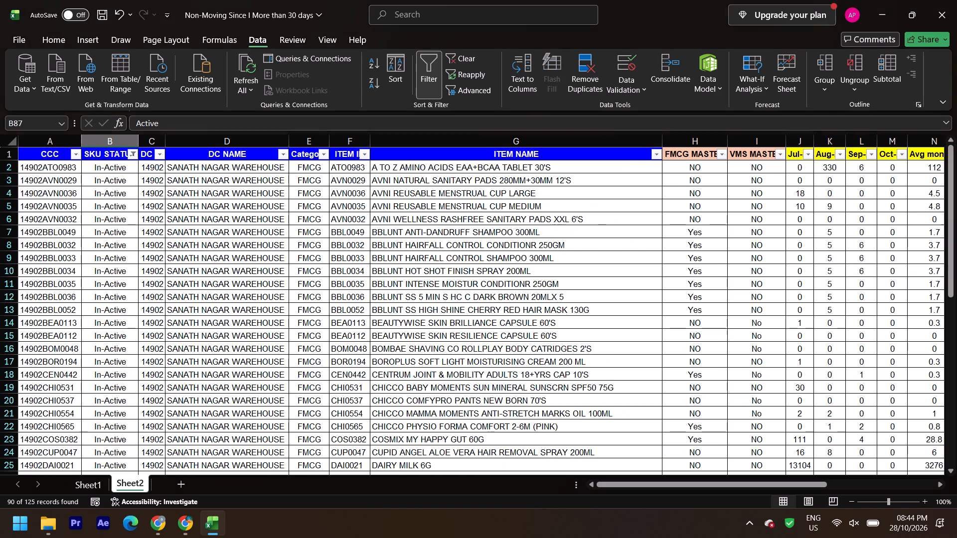
# Look through the In-Active Sanath Nagar items on Sheet2, from the A to Z amino acids tablet to the Wishcare sunscreen.
pyautogui.click(442, 273)
pyautogui.scroll(3, 460, 303)
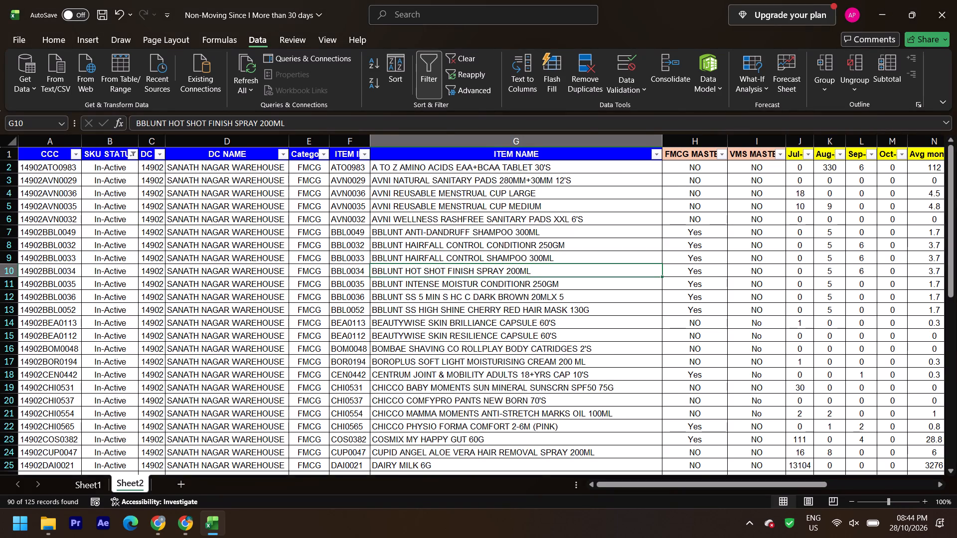
pyautogui.click(431, 338)
pyautogui.scroll(-1, 457, 359)
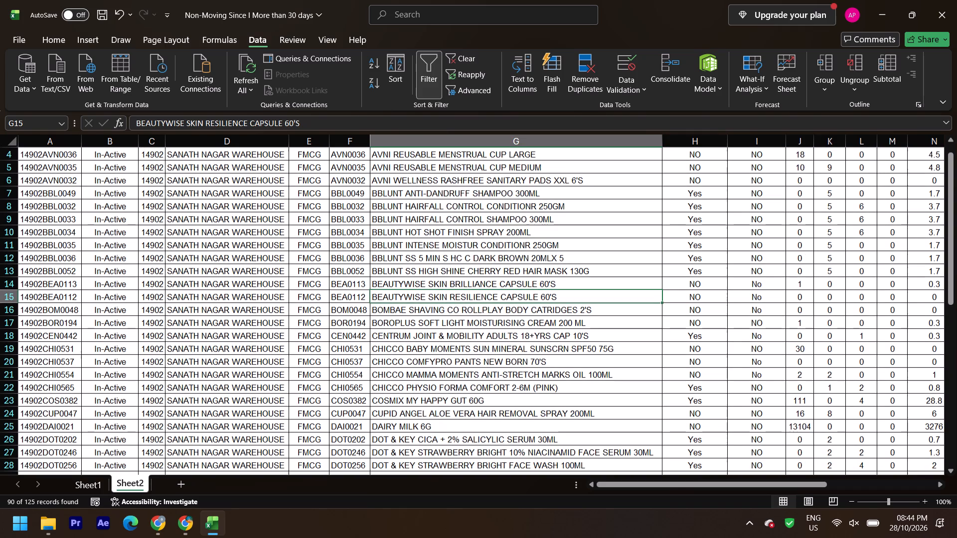
pyautogui.scroll(-1, 457, 359)
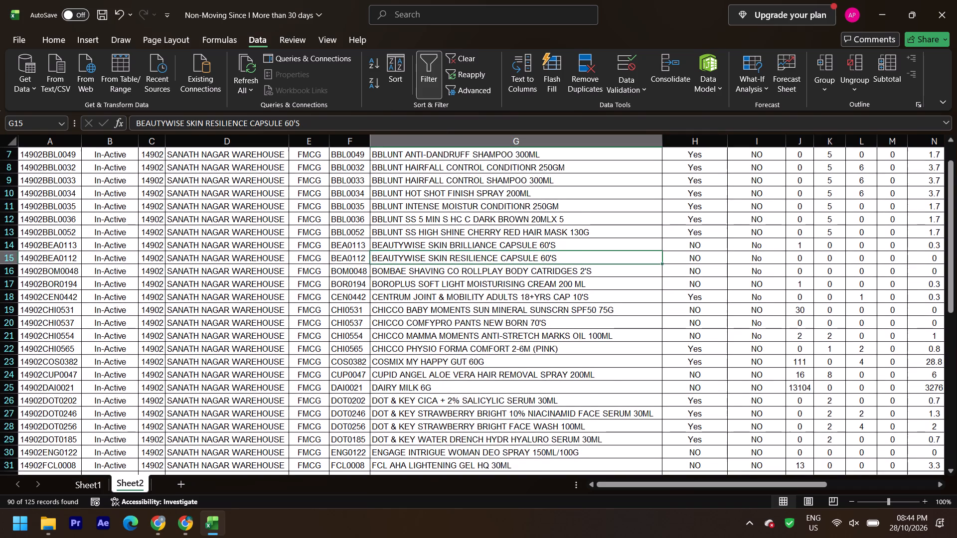
pyautogui.scroll(-1, 457, 359)
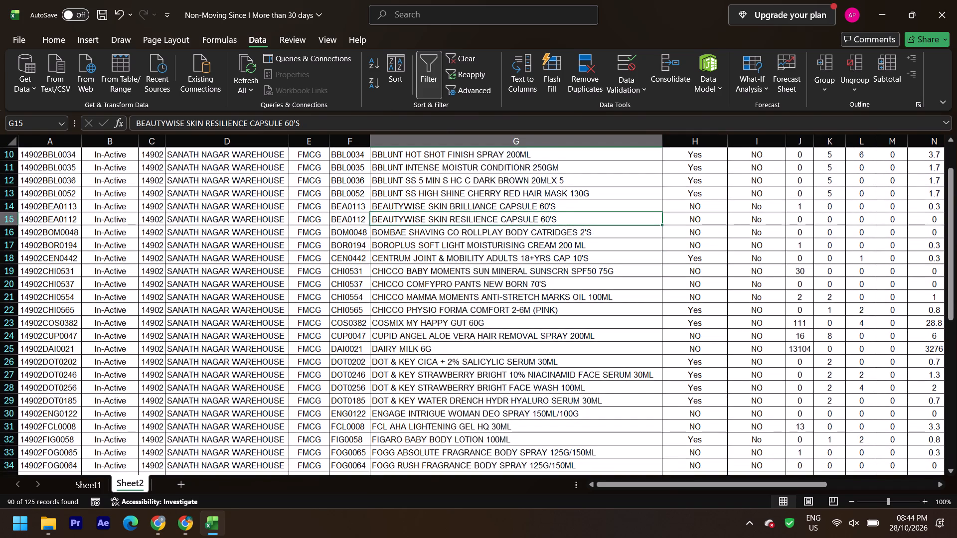
pyautogui.scroll(-2, 457, 359)
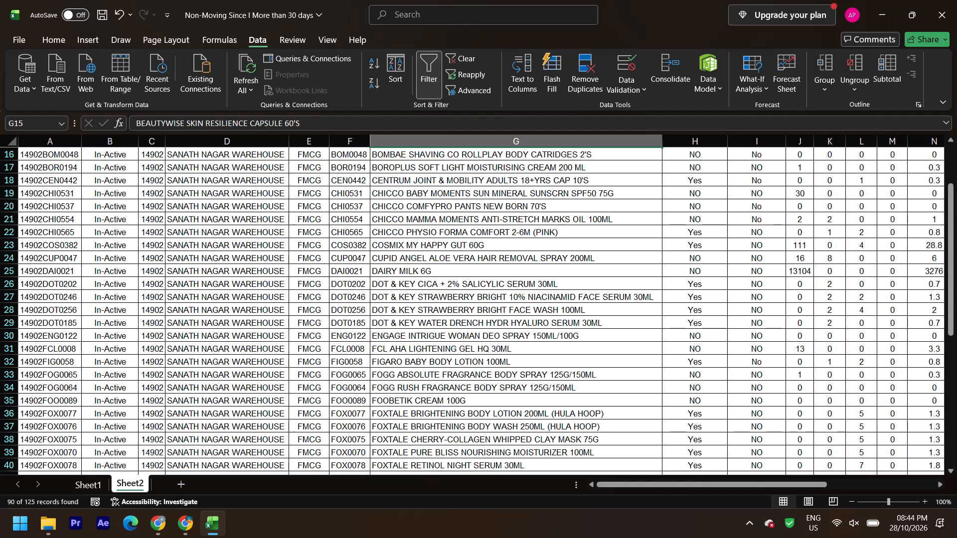
pyautogui.scroll(-1, 457, 359)
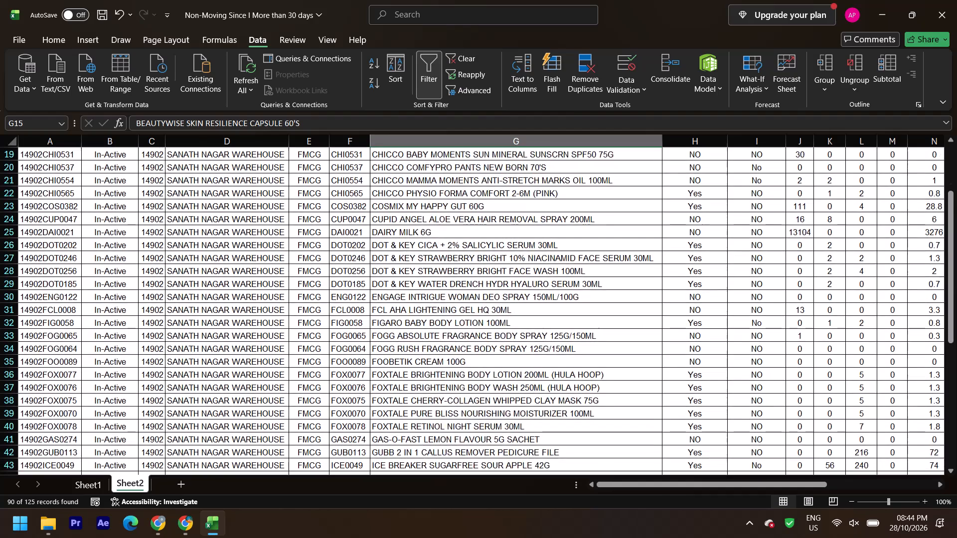
pyautogui.scroll(-5, 457, 359)
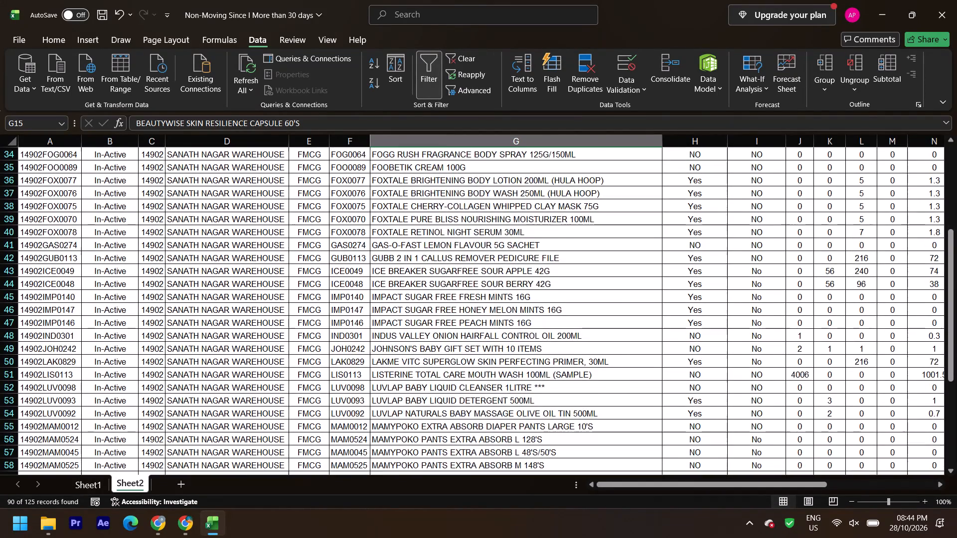
pyautogui.scroll(-5, 457, 359)
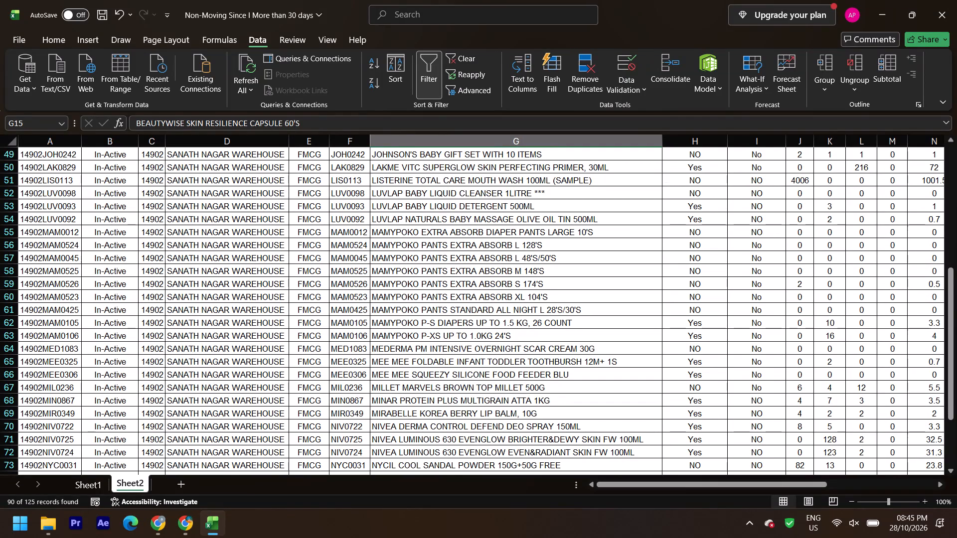
pyautogui.click(436, 351)
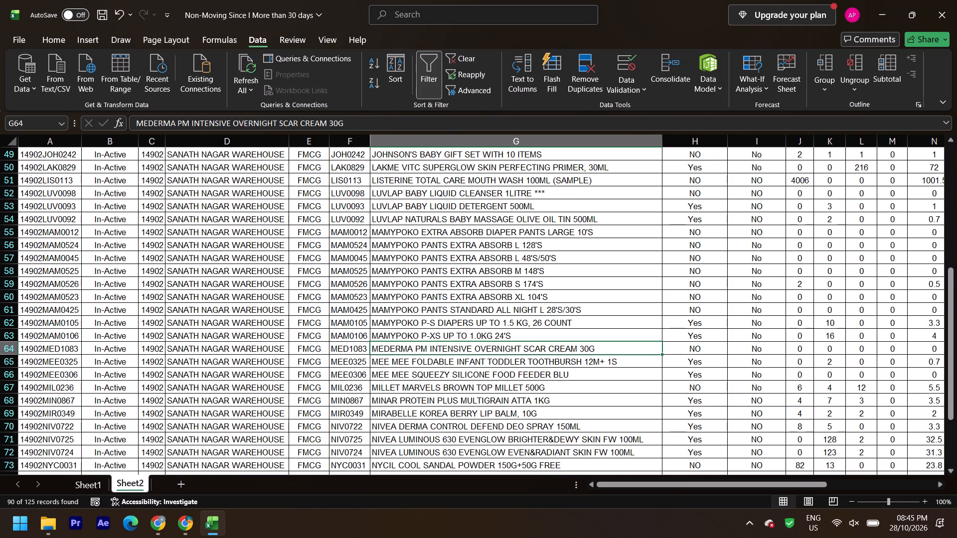
pyautogui.scroll(-2, 452, 375)
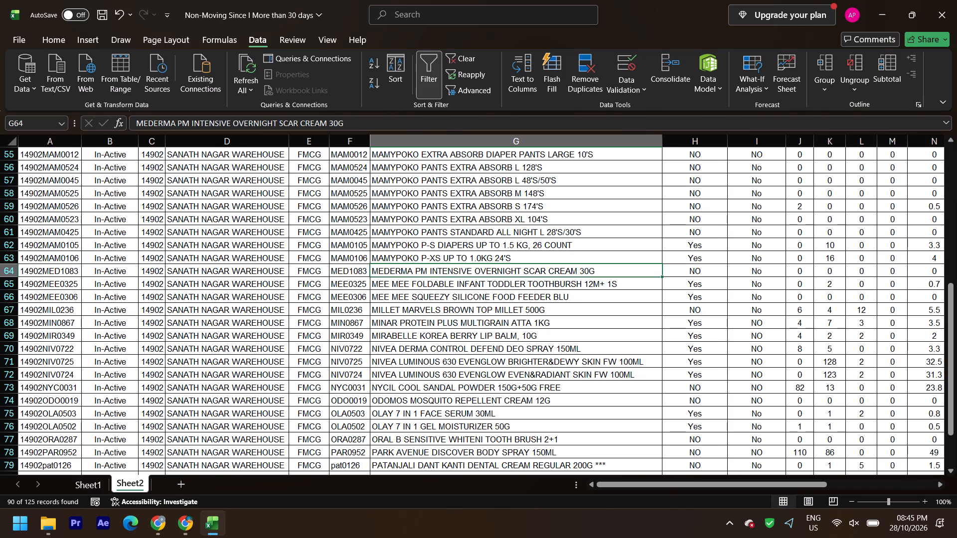
pyautogui.click(448, 399)
pyautogui.scroll(-1, 552, 386)
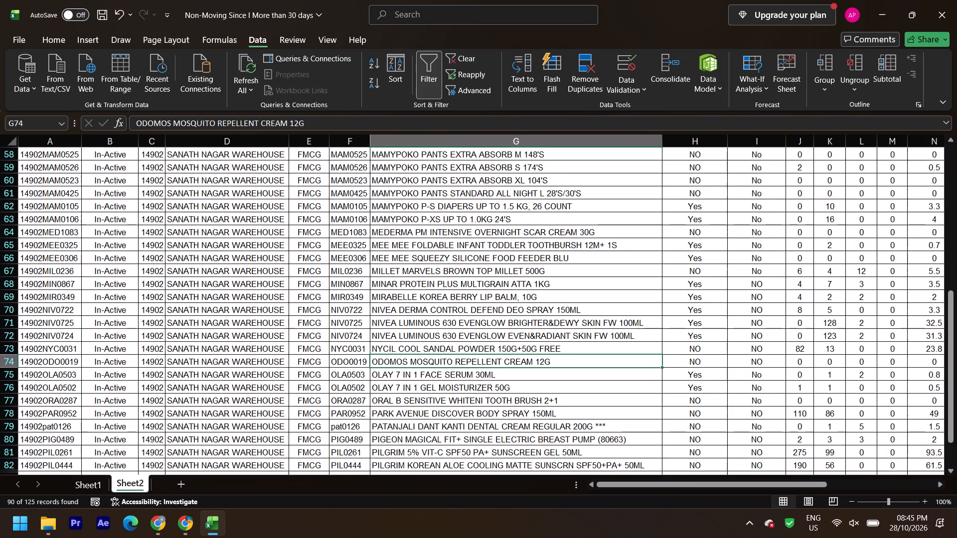
pyautogui.scroll(-1, 531, 381)
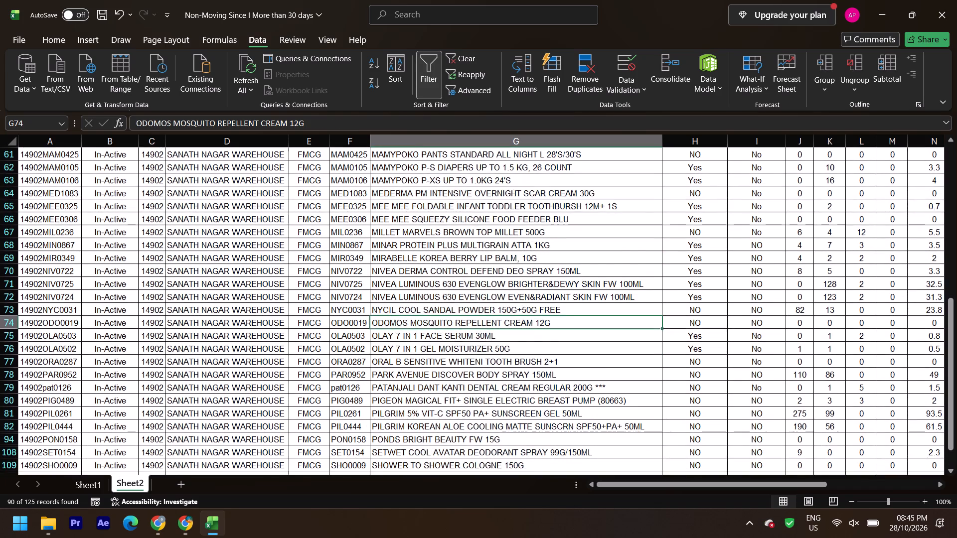
pyautogui.scroll(-3, 531, 381)
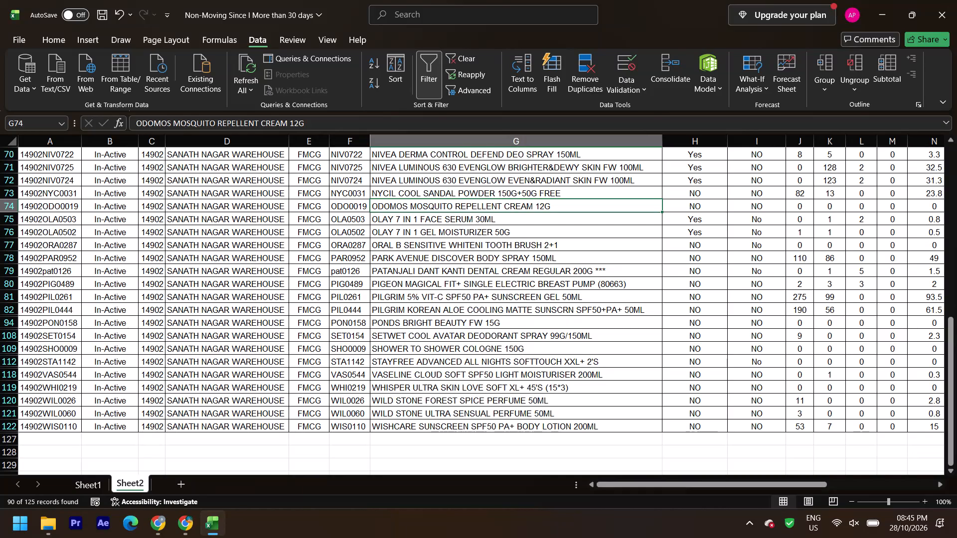
pyautogui.scroll(-2, 528, 381)
pyautogui.scroll(6, 528, 381)
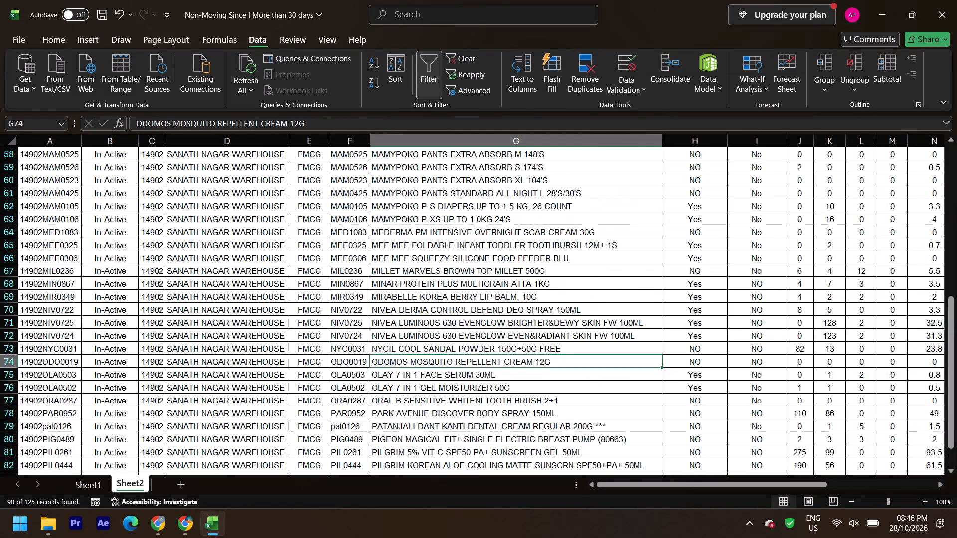
pyautogui.scroll(20, 528, 381)
pyautogui.scroll(4, 528, 381)
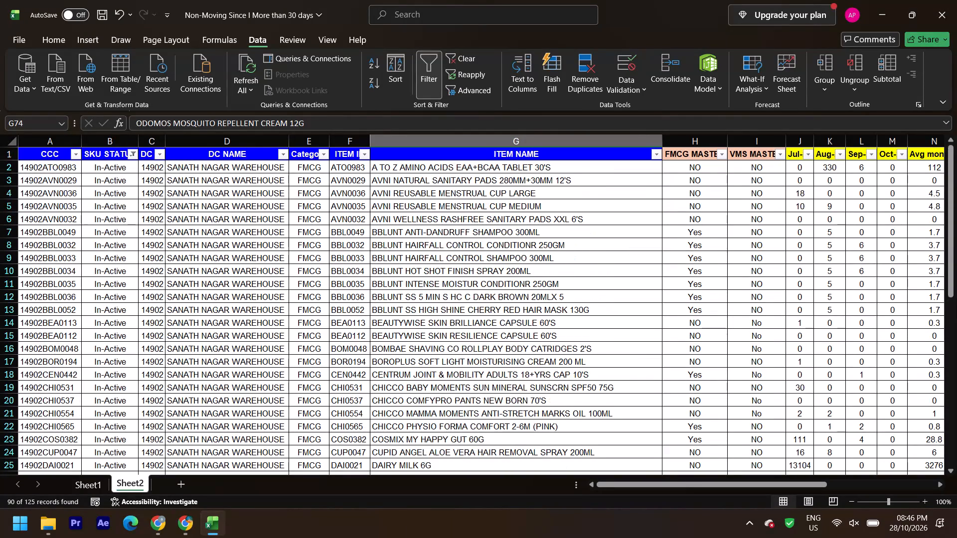
pyautogui.scroll(2, 508, 359)
# Remove the filters from the Sanath Nagar list on Sheet2.
pyautogui.click(396, 314)
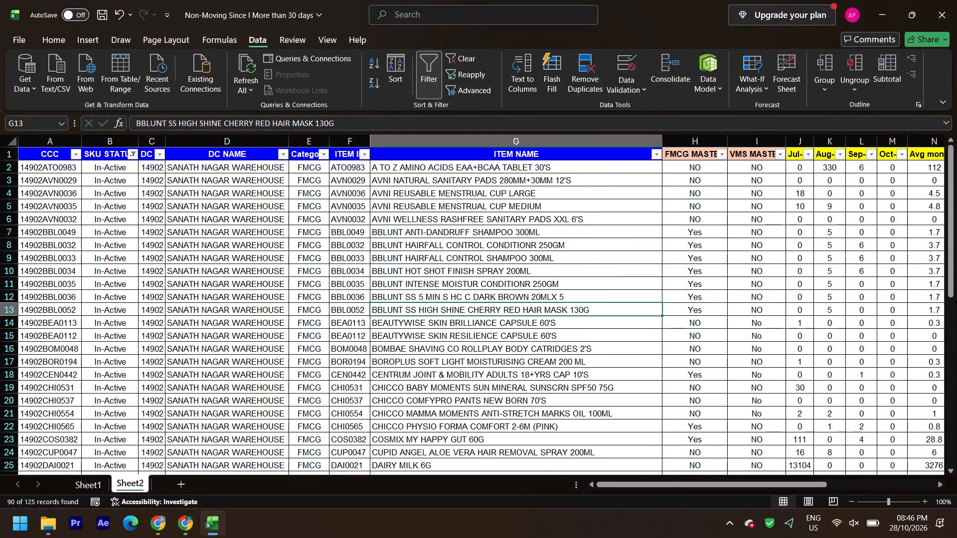
pyautogui.hotkey('ctrl', 'shift', 'l')
# Look through the full unfiltered Sanath Nagar list on Sheet2 down to its last row and return to the ITEM NAME header.
pyautogui.scroll(5, 602, 325)
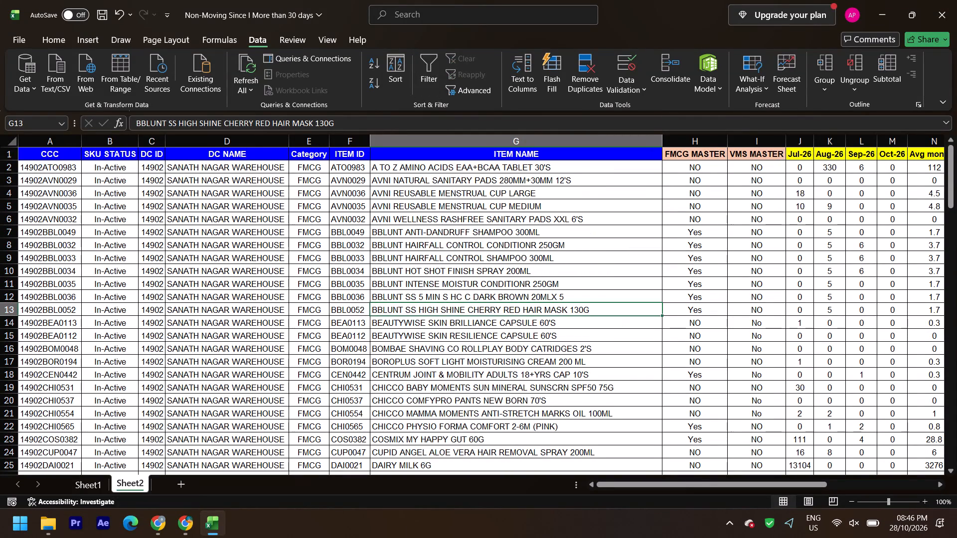
pyautogui.scroll(2, 561, 301)
pyautogui.scroll(-4, 120, 271)
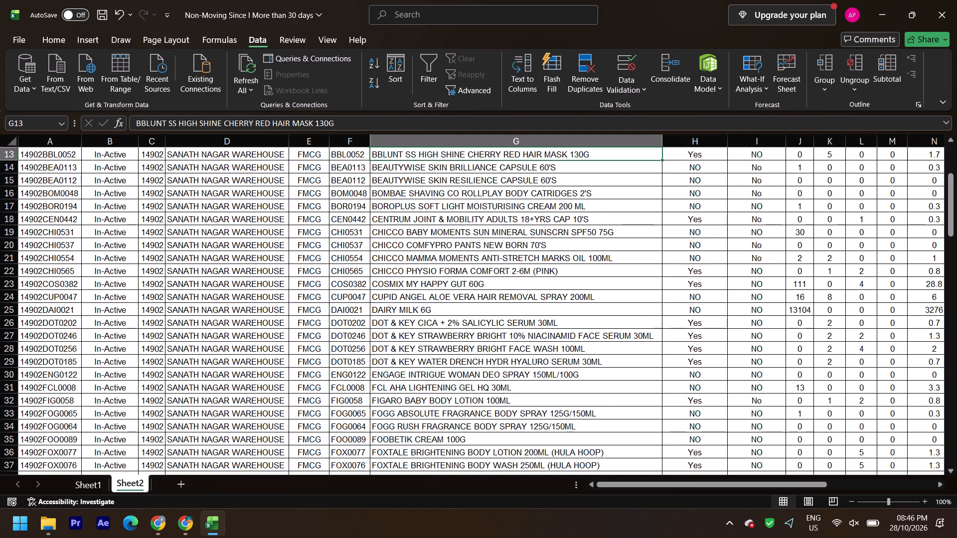
pyautogui.scroll(-20, 120, 273)
pyautogui.scroll(-7, 120, 273)
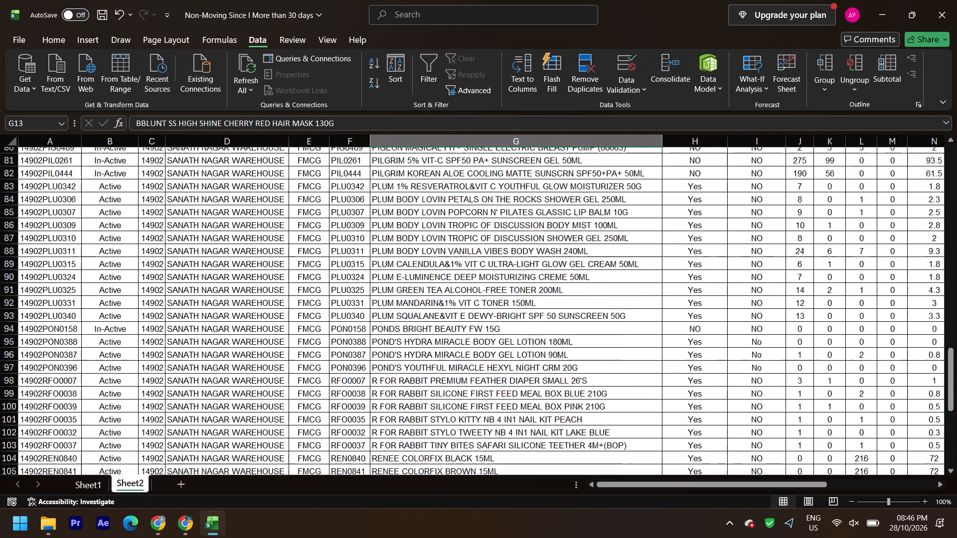
pyautogui.scroll(-4, 120, 273)
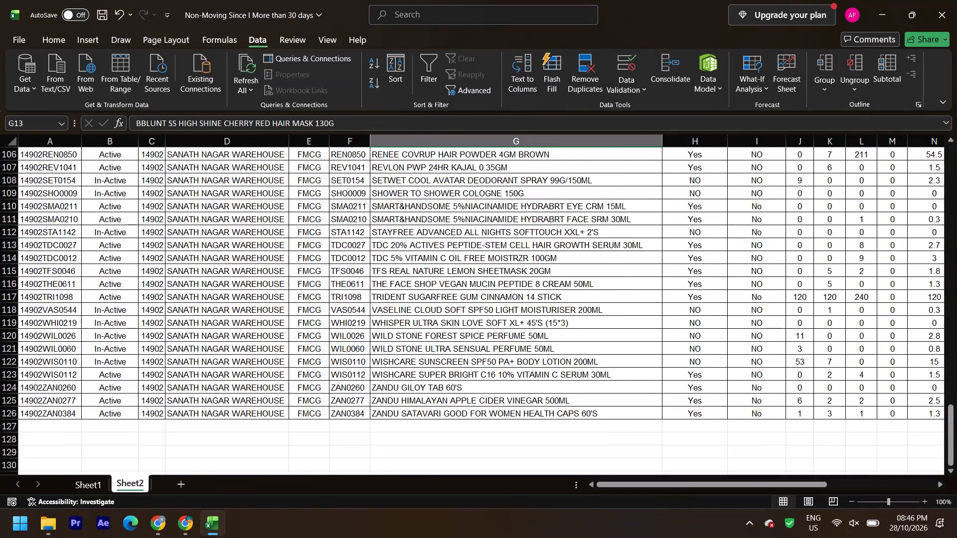
pyautogui.click(423, 269)
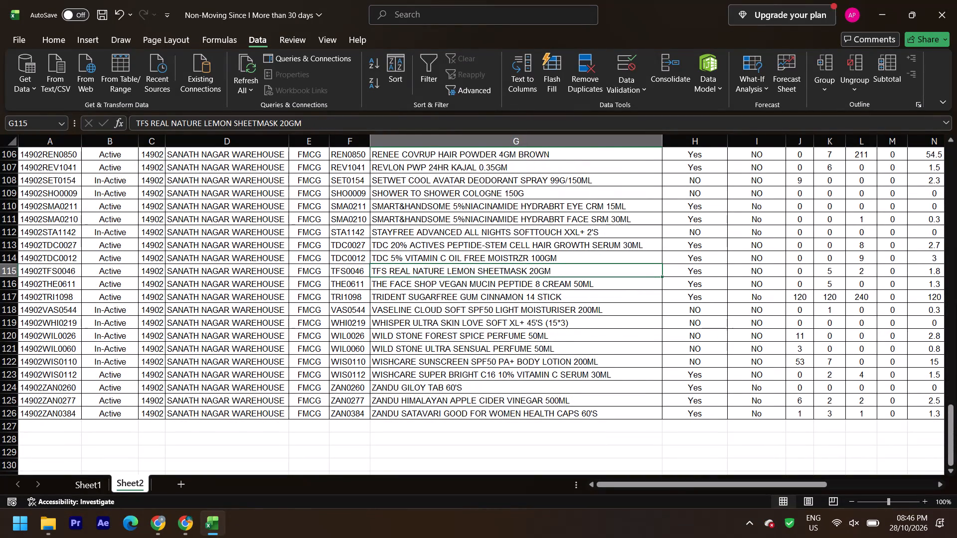
pyautogui.hotkey('ctrl', 'Up')
pyautogui.scroll(7, 495, 266)
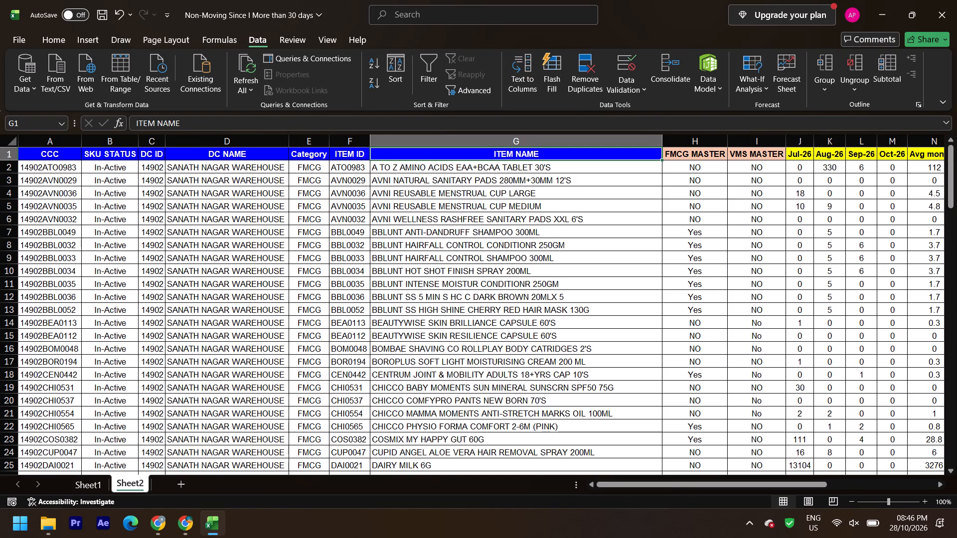
# Insert a blank column between ITEM NAME and FMCG MASTER on Sheet2 and narrow it to about the width of FMCG MASTER.
pyautogui.rightClick(685, 139)
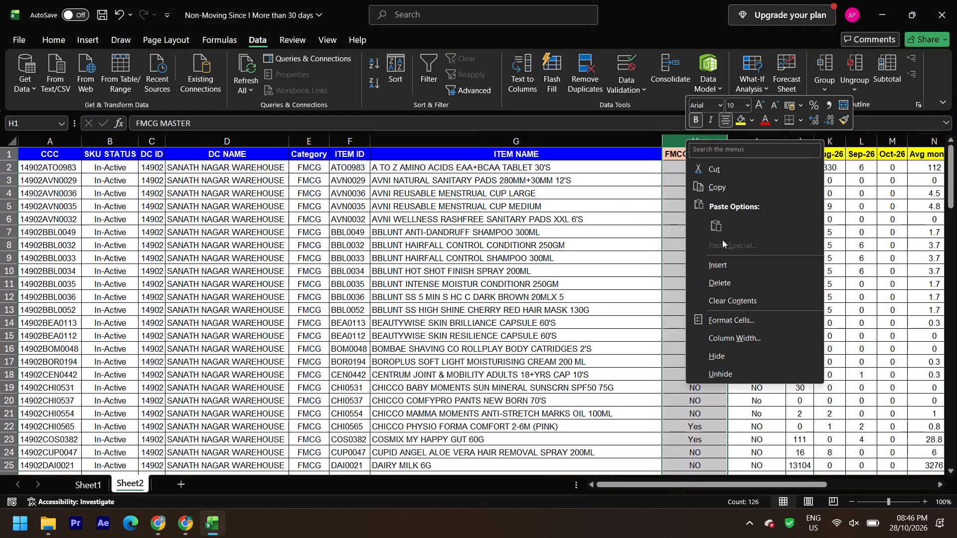
pyautogui.click(714, 262)
pyautogui.click(700, 158)
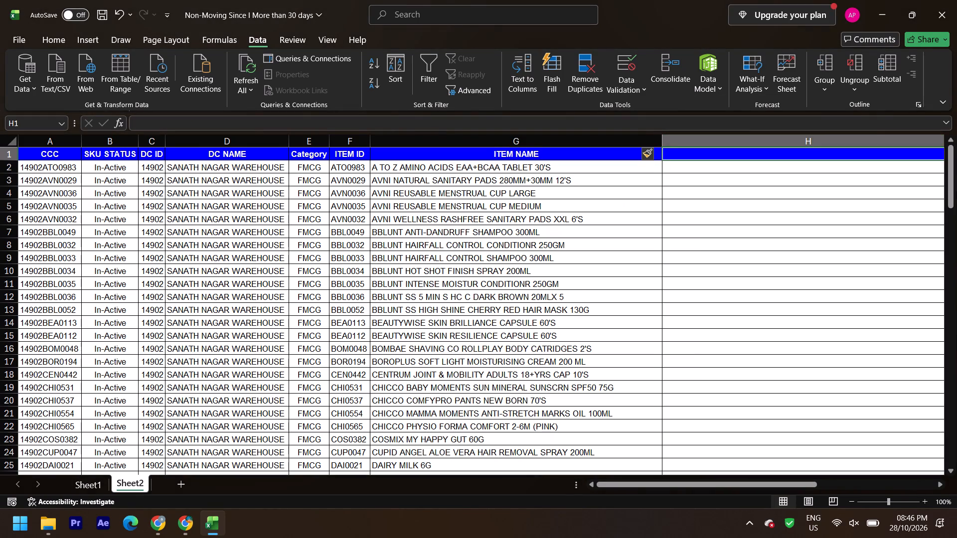
pyautogui.click(939, 484)
pyautogui.moveTo(890, 139); pyautogui.dragTo(889, 139)
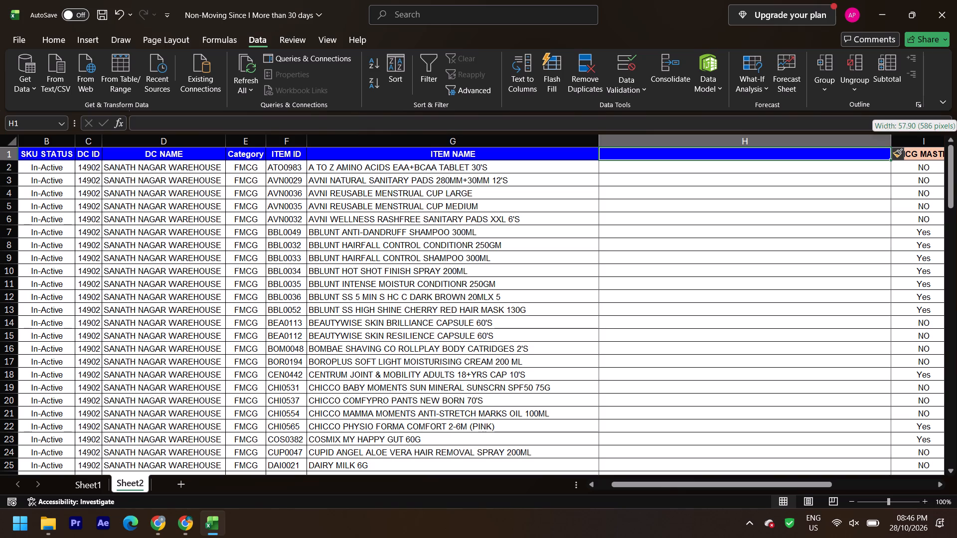
pyautogui.moveTo(889, 139); pyautogui.dragTo(658, 265)
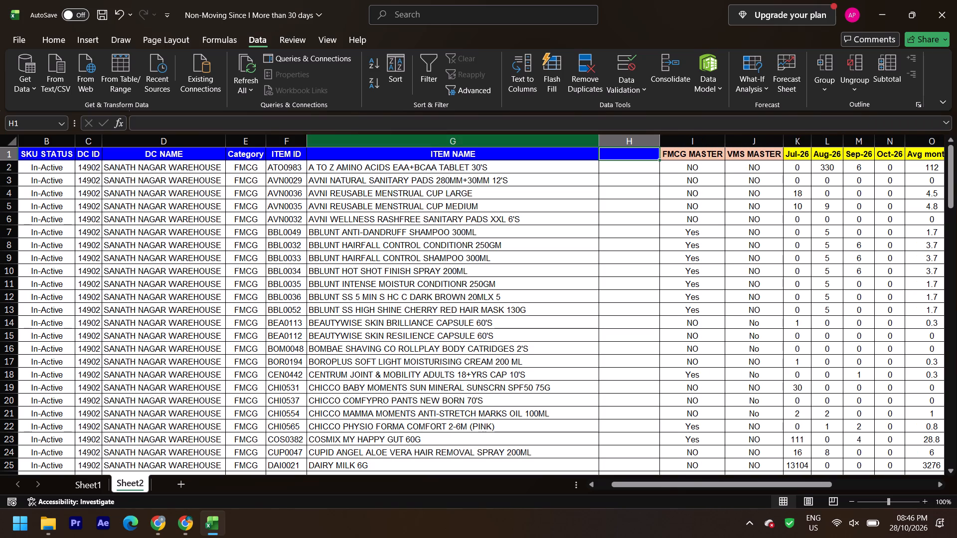
# Narrow the ITEM NAME column on Sheet2 to roughly the length of most item names.
pyautogui.moveTo(595, 136); pyautogui.dragTo(525, 181)
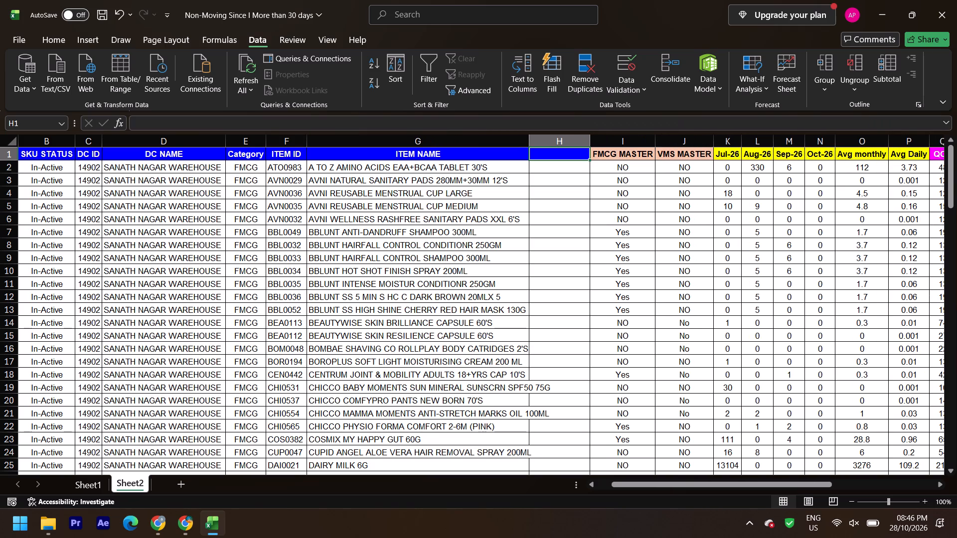
# Insert a second blank column directly before FMCG MASTER on Sheet2.
pyautogui.doubleClick(607, 139)
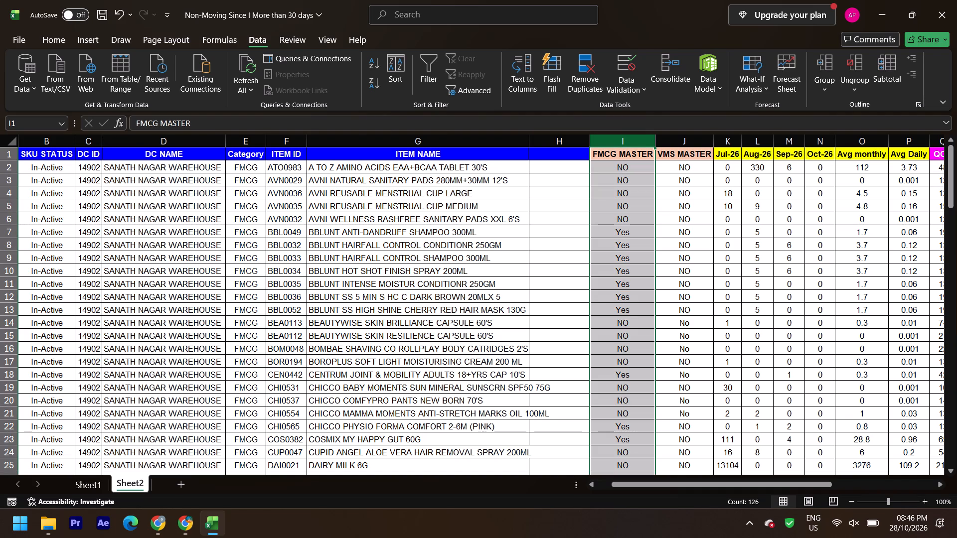
pyautogui.hotkey('ctrl', '+')
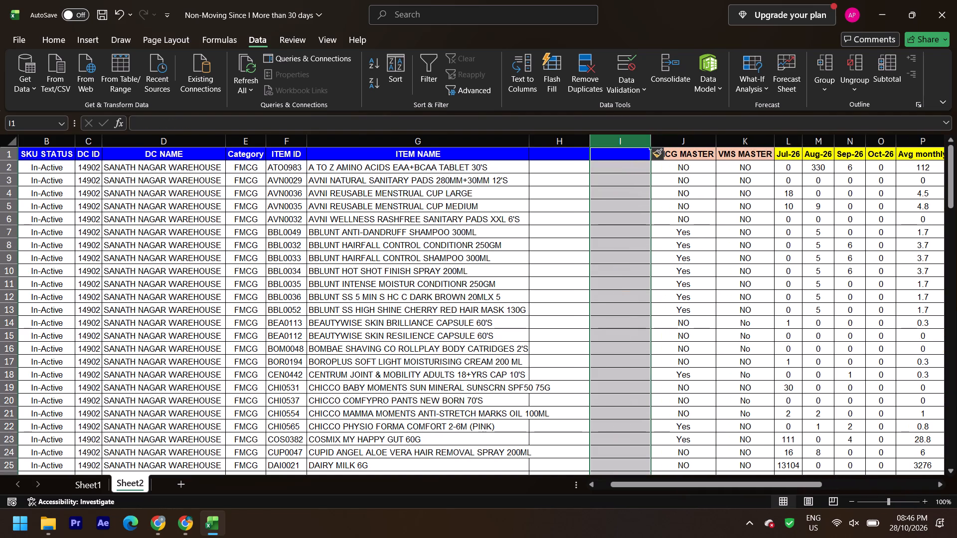
# Enter the headers "Vend code" in H1 and "Vend name" in I1, and go to cell H2.
pyautogui.click(554, 150)
pyautogui.scroll(3, 639, 232)
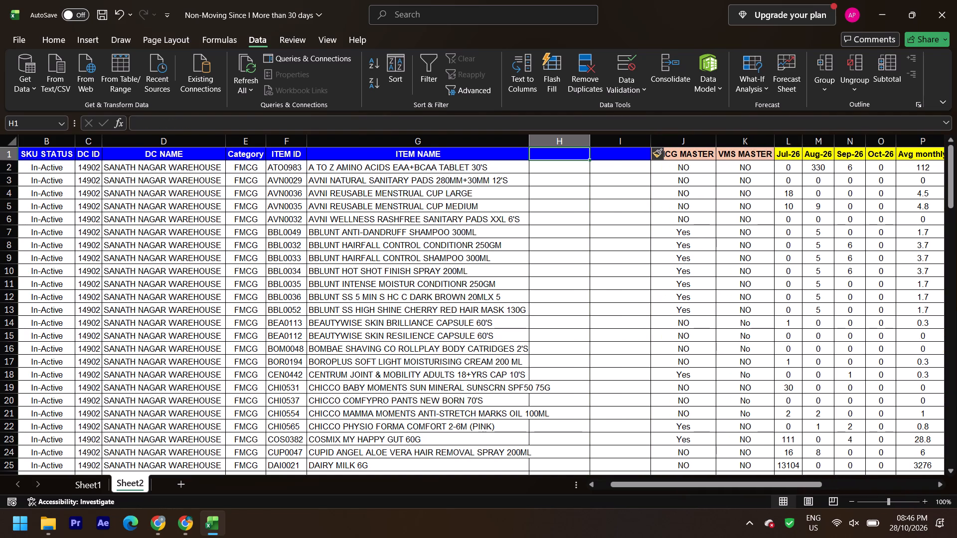
pyautogui.press('v')
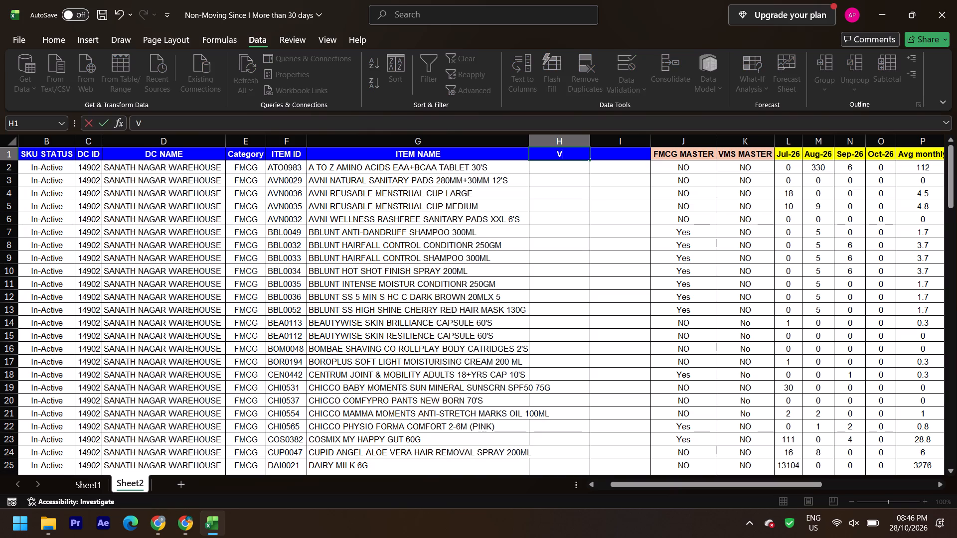
pyautogui.write('end code')
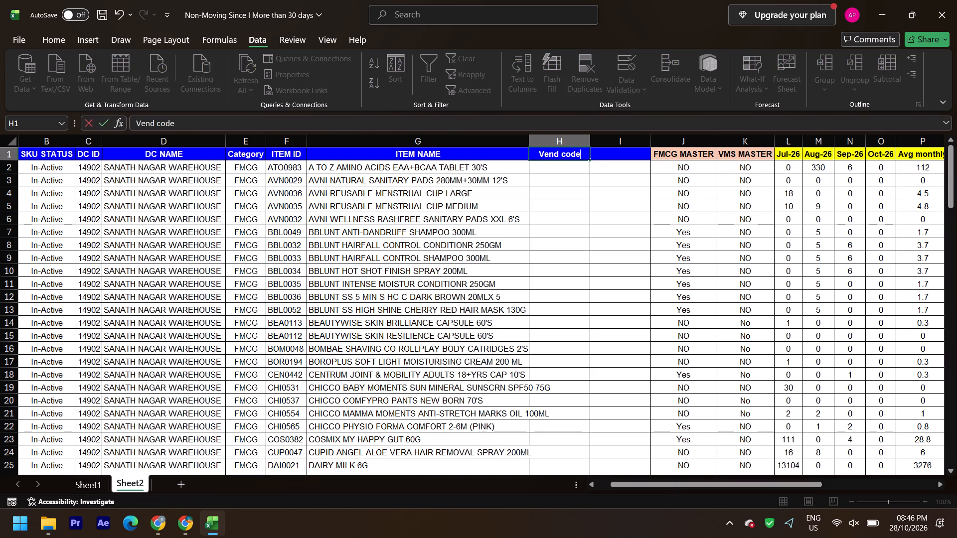
pyautogui.press('Right')
pyautogui.write('end name')
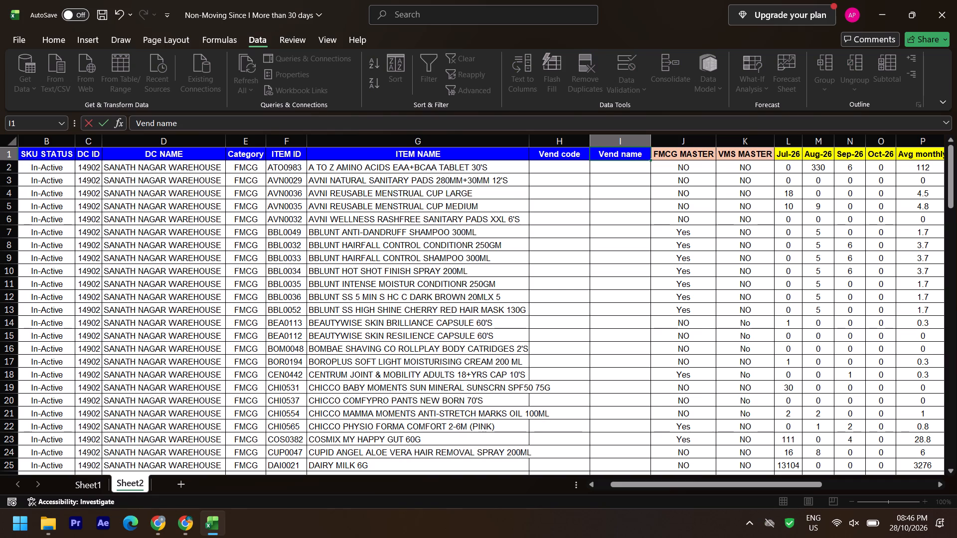
pyautogui.press('Down')
pyautogui.press('Left')
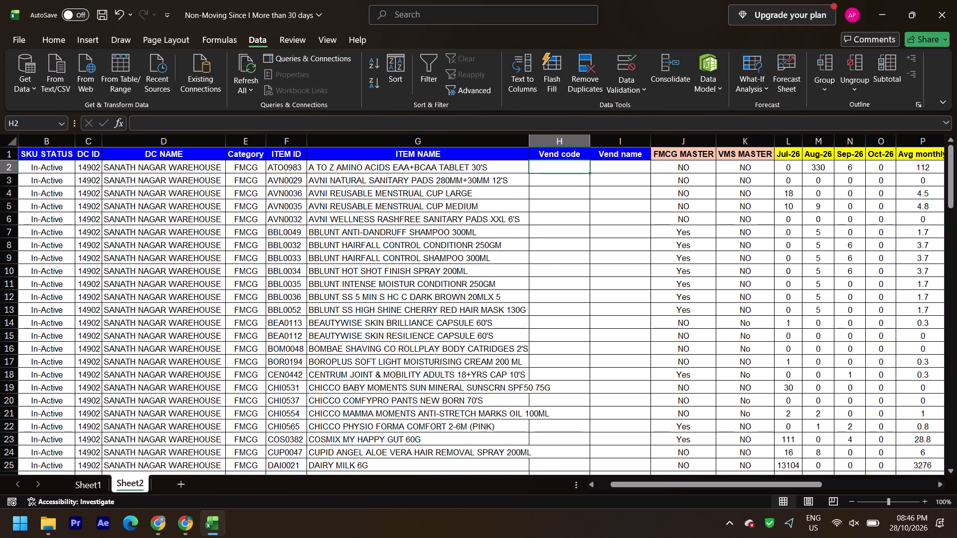
# Save the workbook.
pyautogui.hotkey('ctrl', 's')
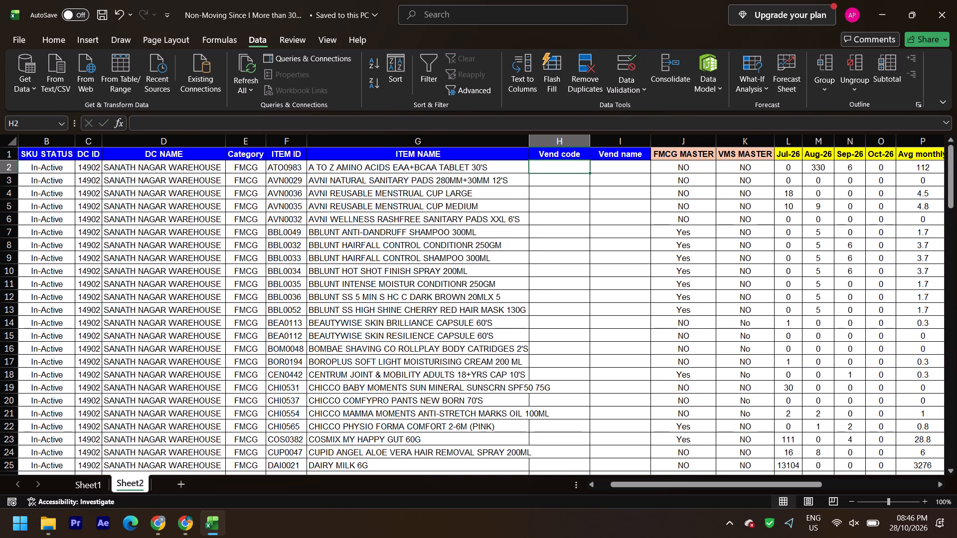
# Find the "Stock movement report 1 Month" workbook on the desktop and open it.
pyautogui.press('super+d')
pyautogui.click(552, 246)
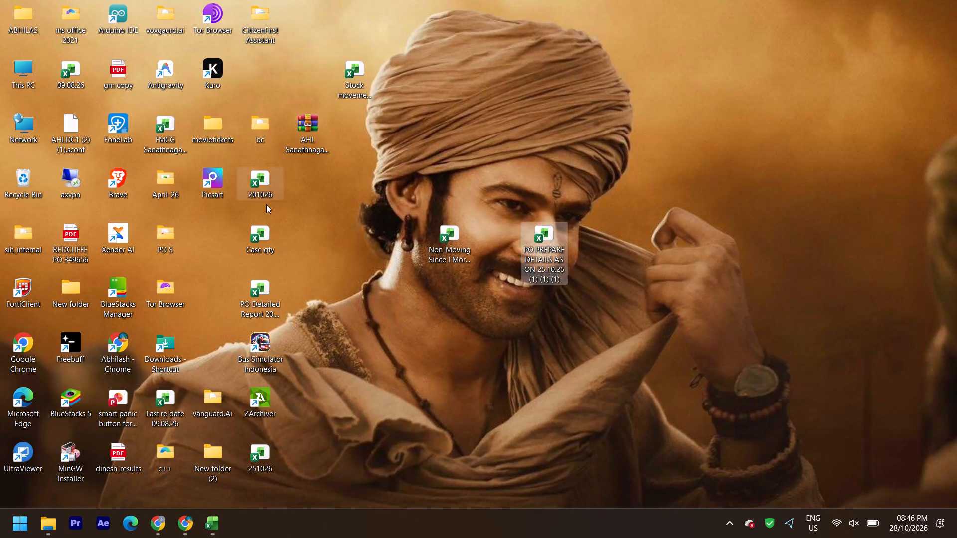
pyautogui.click(266, 299)
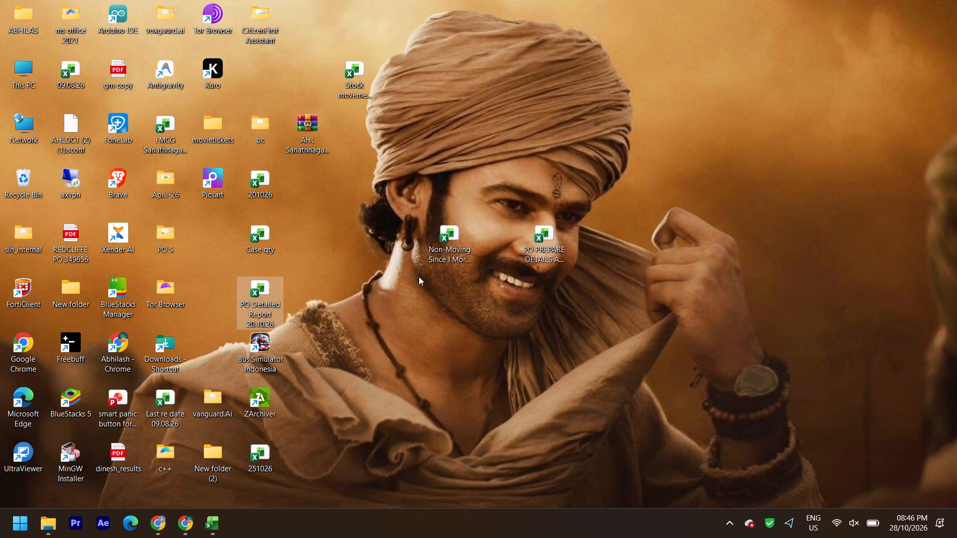
pyautogui.click(359, 83)
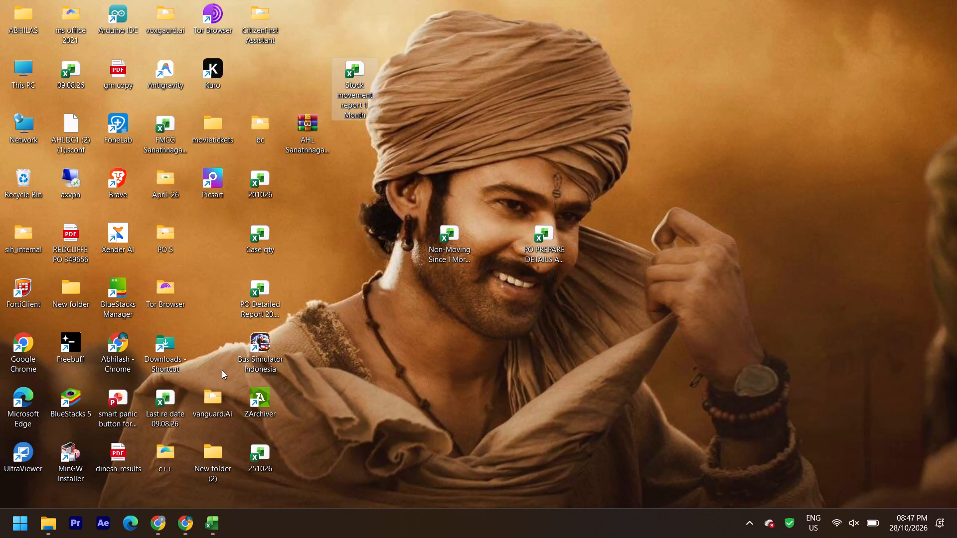
pyautogui.doubleClick(350, 75)
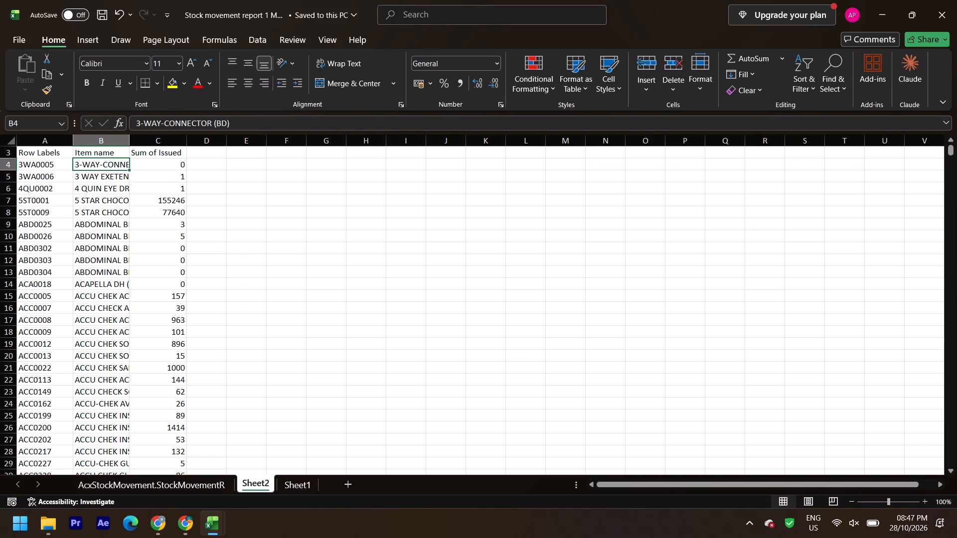
# Check Sheet1 and the AcxStockMovement.StockMovementR sheet for vendor code and vendor name data, and close the stock movement report.
pyautogui.click(309, 483)
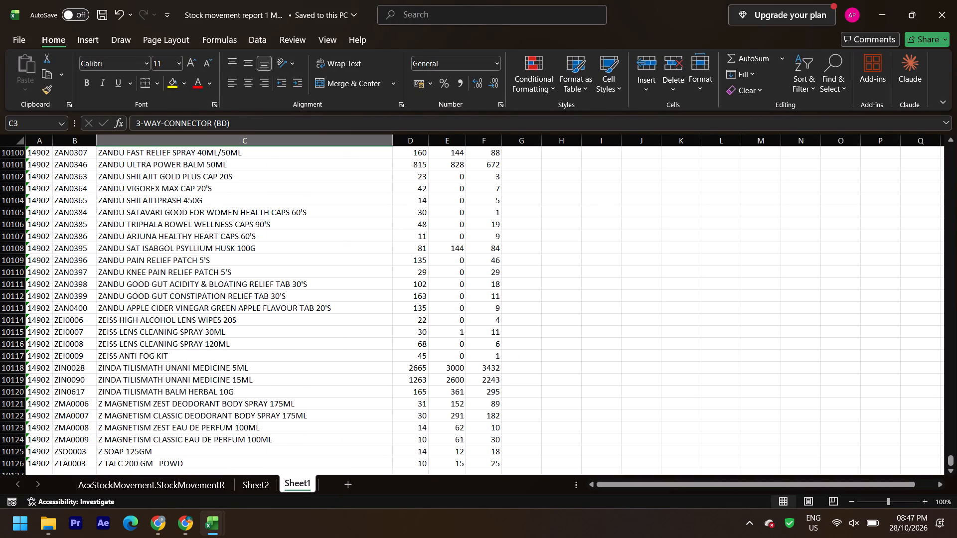
pyautogui.click(242, 322)
pyautogui.scroll(7, 243, 321)
pyautogui.click(117, 484)
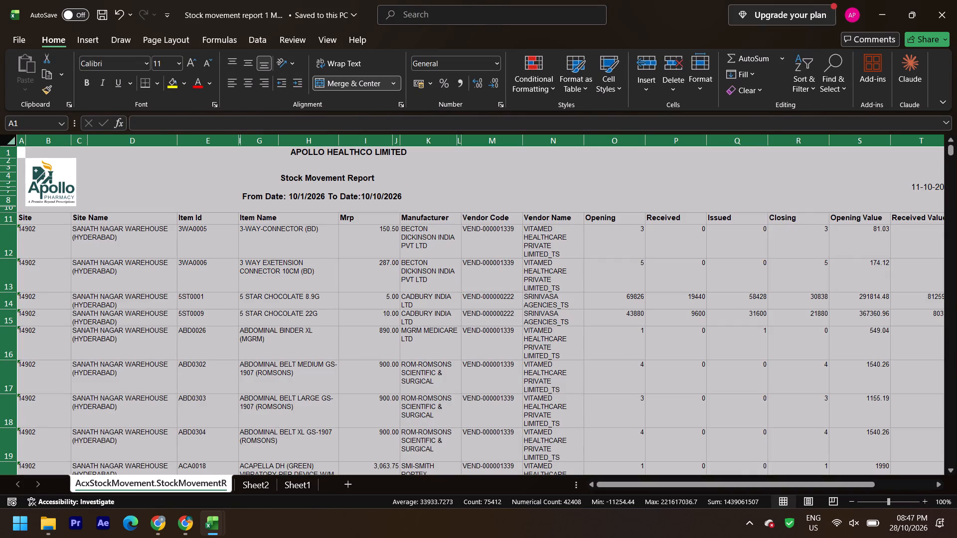
pyautogui.click(8, 141)
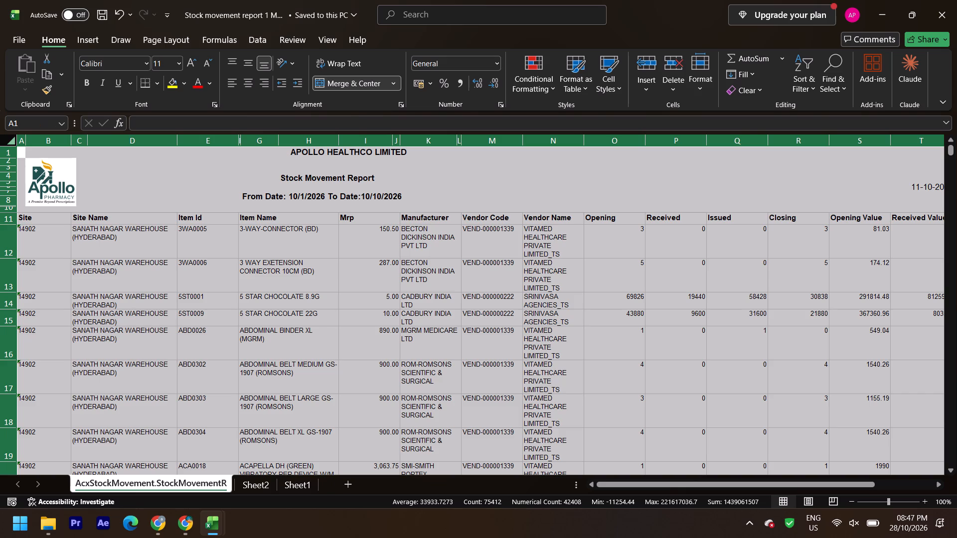
pyautogui.click(936, 13)
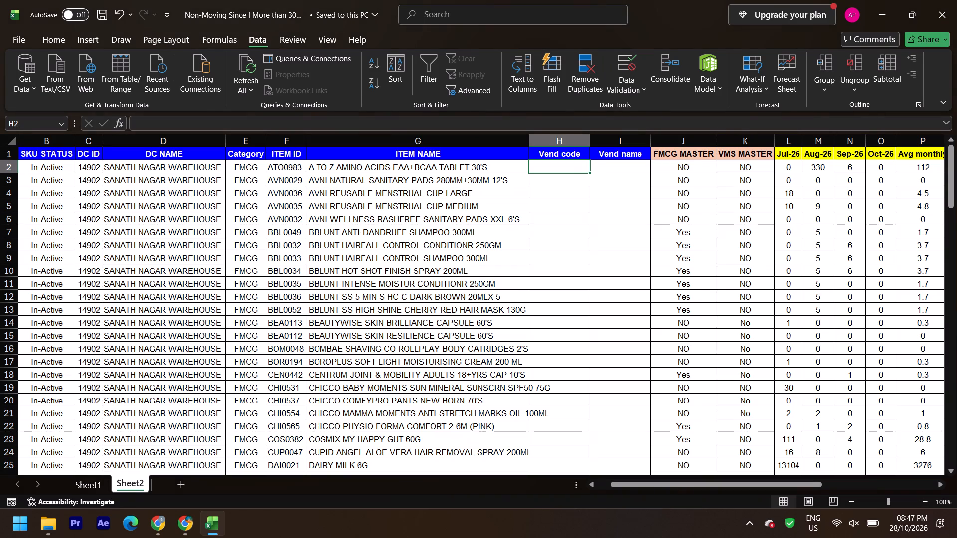
# Review the non-moving stock columns on Sheet2 along row 2, from ITEM NAME across to Remarks.
pyautogui.click(409, 301)
pyautogui.scroll(5, 424, 298)
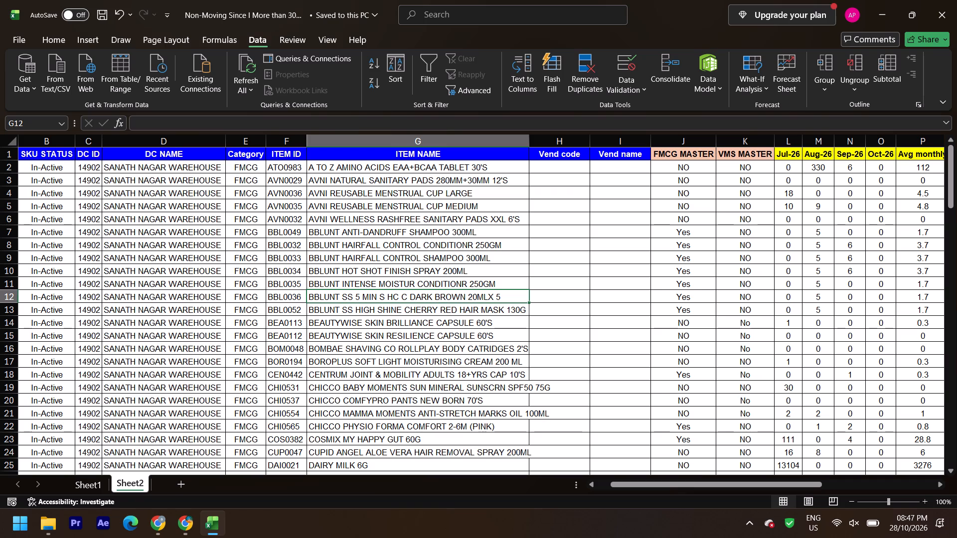
pyautogui.scroll(2, 261, 331)
pyautogui.click(327, 174)
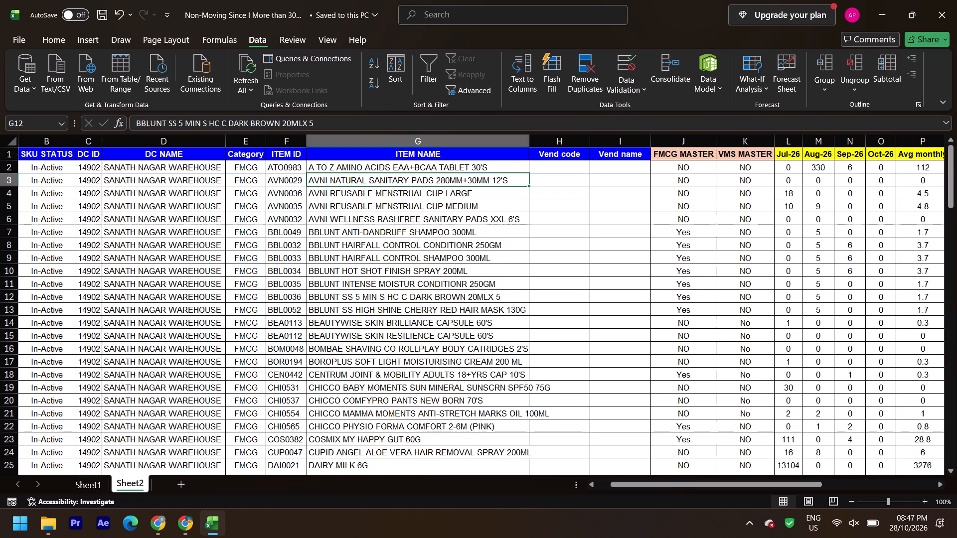
pyautogui.click(345, 168)
pyautogui.press('Right')
pyautogui.press('Right')
pyautogui.press('Right')
pyautogui.press('Right')
pyautogui.press('Right')
pyautogui.press('Right')
pyautogui.press('Right')
pyautogui.press('Right')
pyautogui.press('Right')
pyautogui.press('Right')
pyautogui.press('Right')
pyautogui.press('Right')
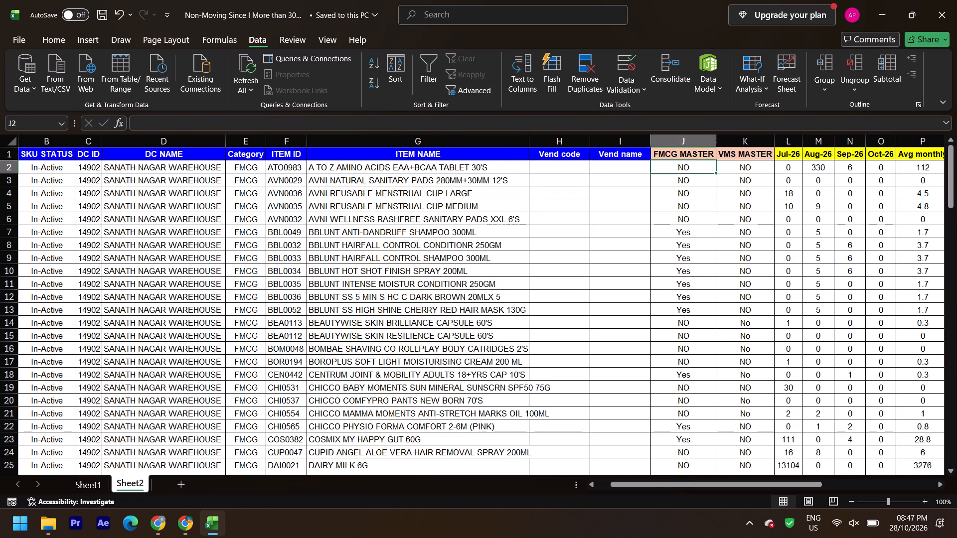
pyautogui.press('Right')
pyautogui.press('Right')
pyautogui.press('Right')
pyautogui.press('Right')
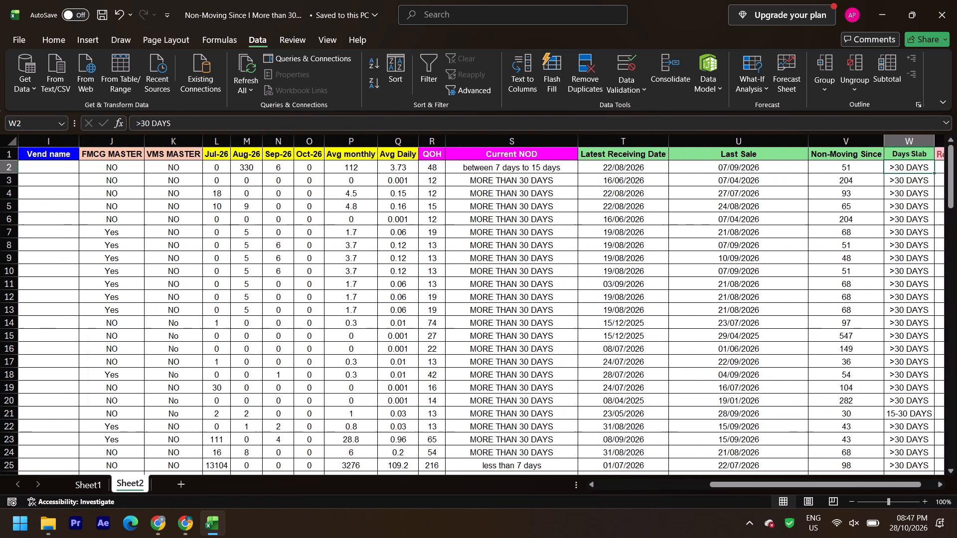
pyautogui.press('Right')
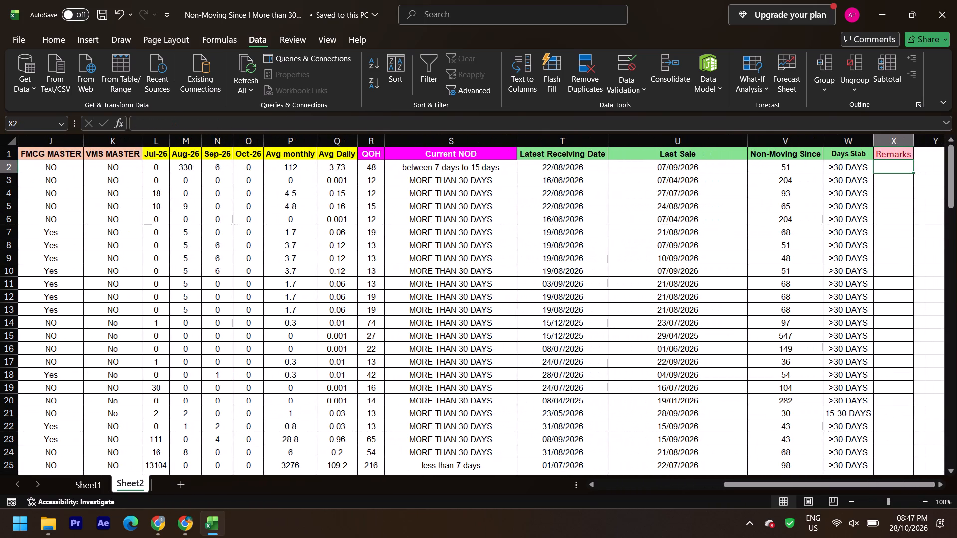
# Review the Sheet2 columns along row 2, going back from Remarks to CCC.
pyautogui.press('Left')
pyautogui.press('Left')
pyautogui.press('Left')
pyautogui.press('Left')
pyautogui.press('Left')
pyautogui.press('Left')
pyautogui.press('Left')
pyautogui.press('Left')
pyautogui.press('Left')
pyautogui.press('Left')
pyautogui.press('Left')
pyautogui.press('Left')
pyautogui.press('Left')
pyautogui.press('Left')
pyautogui.press('Left')
pyautogui.press('Left')
pyautogui.press('Left')
pyautogui.press('Left')
pyautogui.press('Left')
pyautogui.press('Left')
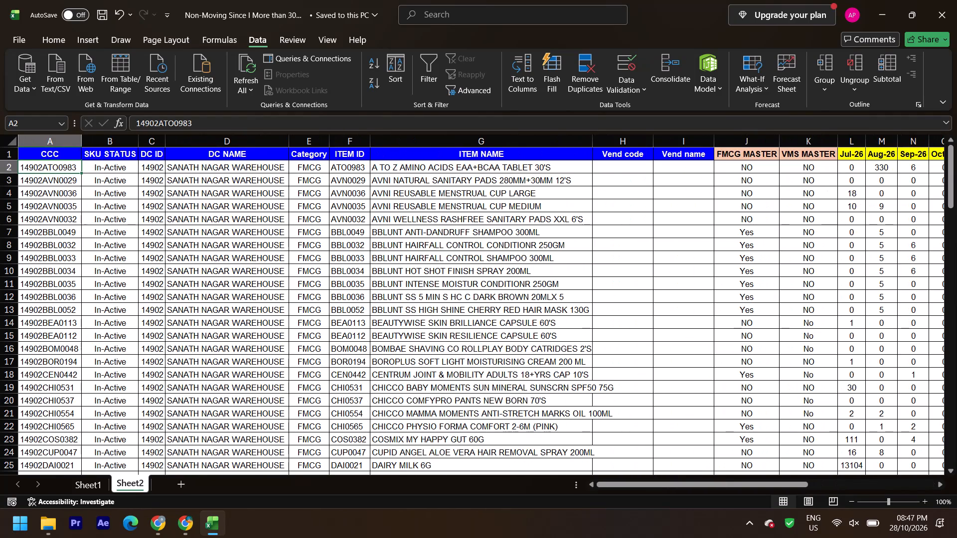
pyautogui.scroll(3, 348, 276)
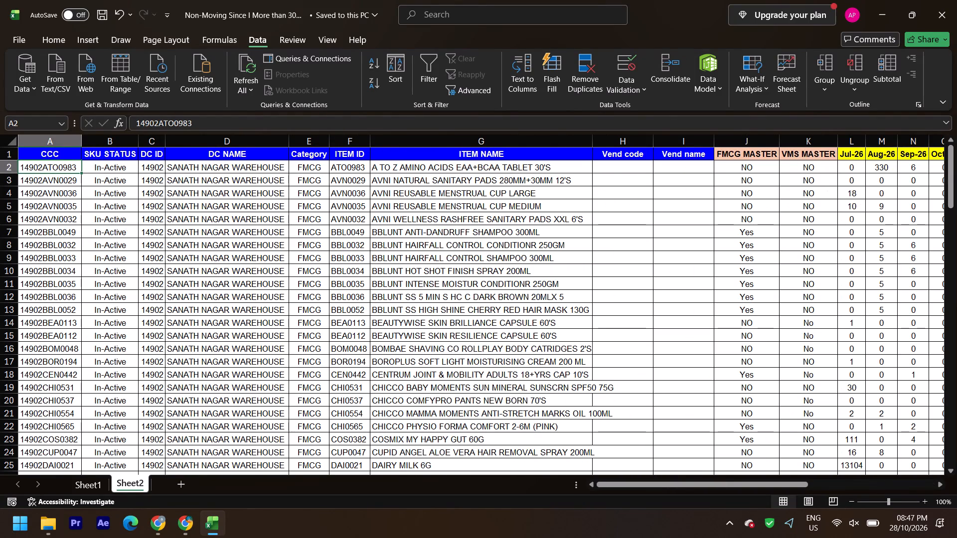
pyautogui.scroll(1, 599, 176)
# Freeze the header row and columns A to G, CCC through ITEM NAME, on Sheet2.
pyautogui.click(619, 163)
pyautogui.scroll(3, 671, 229)
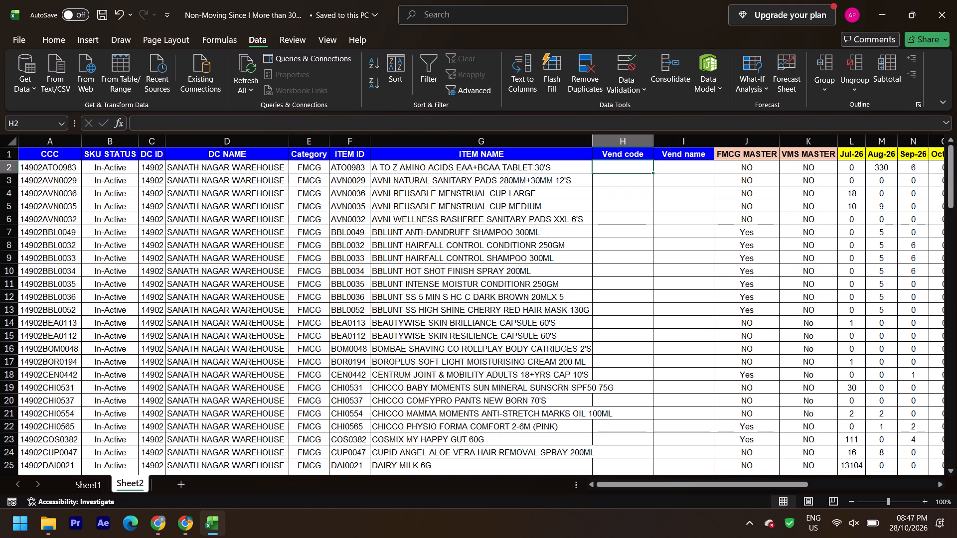
pyautogui.hotkey('alt', 'w')
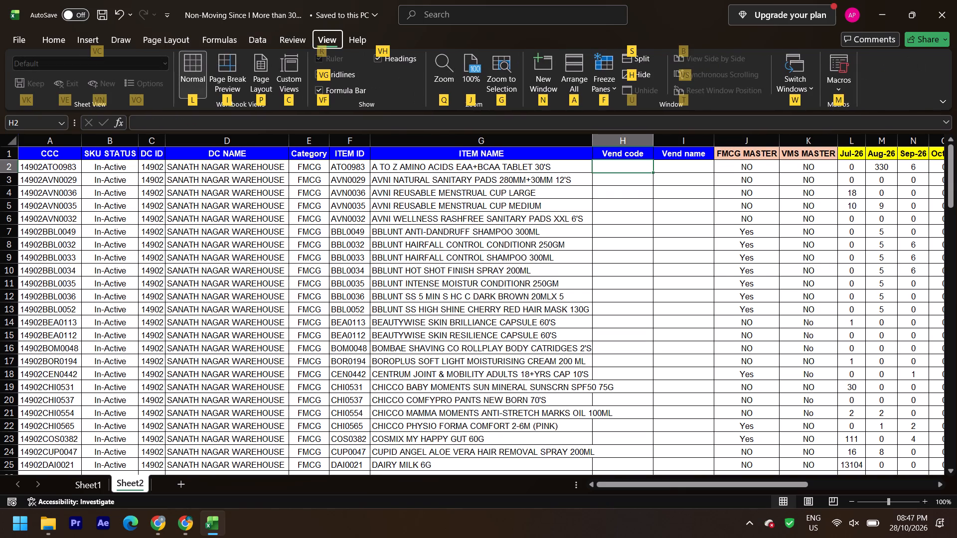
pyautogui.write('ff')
pyautogui.click(646, 213)
pyautogui.scroll(3, 645, 212)
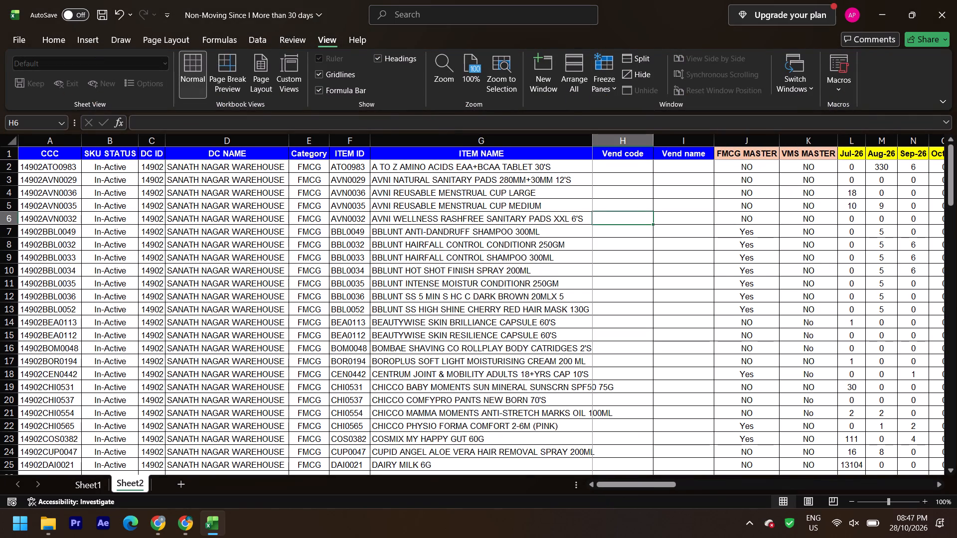
pyautogui.click(628, 170)
pyautogui.scroll(3, 586, 320)
# Switch to Chrome and recheck the request in the Non-Moving Inventory email.
pyautogui.click(184, 522)
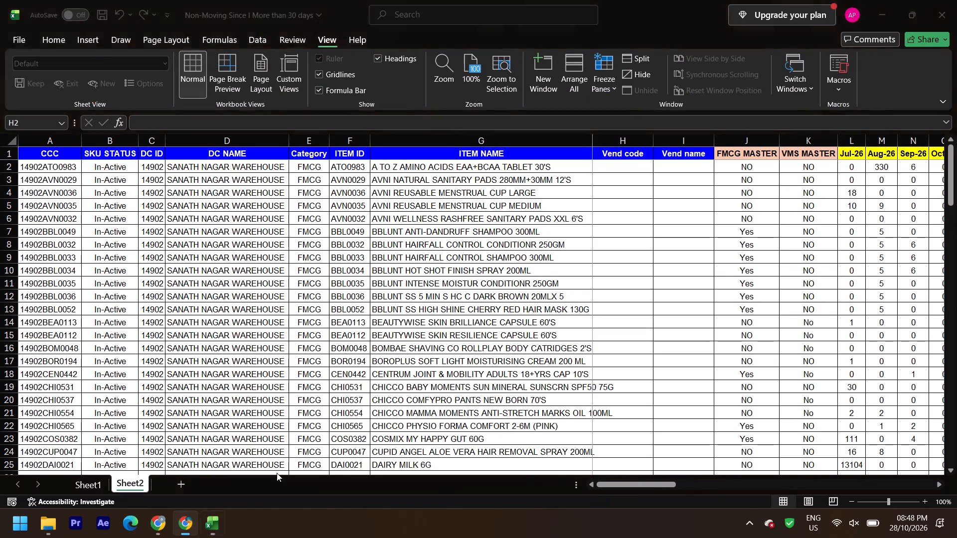
pyautogui.scroll(3, 385, 202)
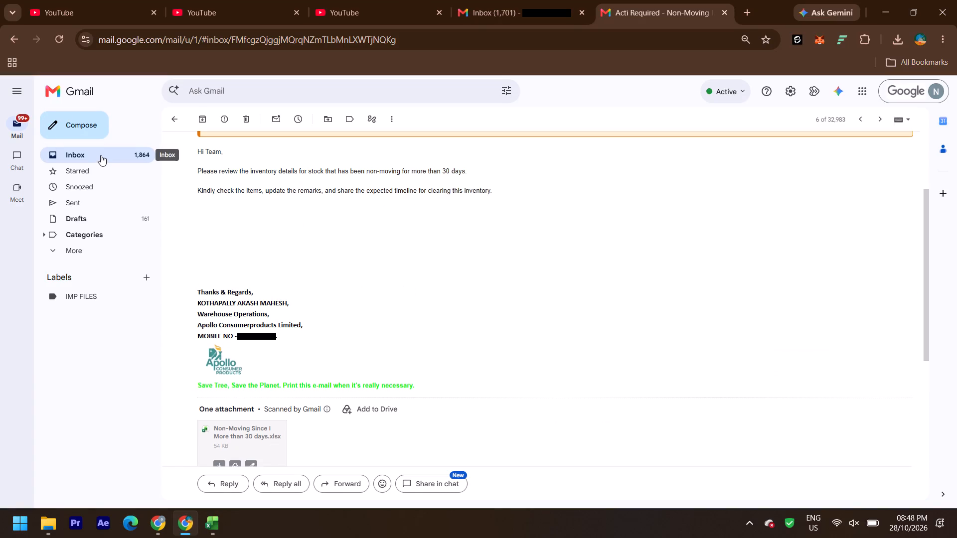
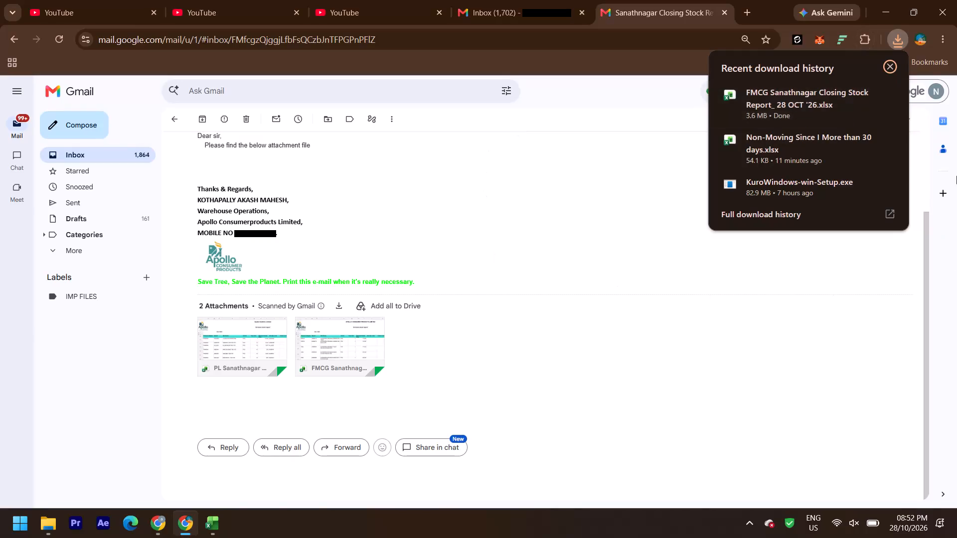
# Open the downloaded FMCG Sanathnagar Closing Stock Report_ 28 OCT '26 workbook and switch to its AcxOnHandStockReport.OnHandStoc sheet.
pyautogui.click(821, 94)
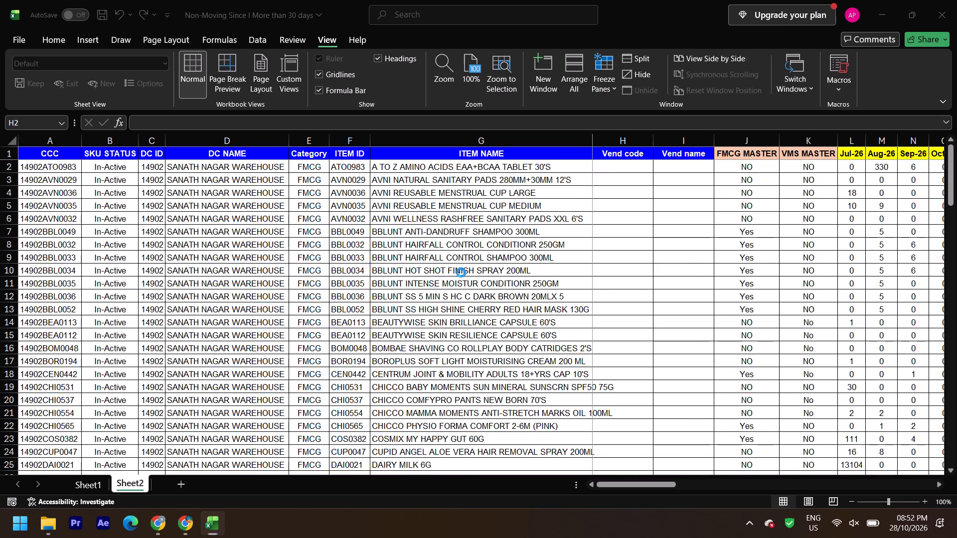
pyautogui.click(149, 491)
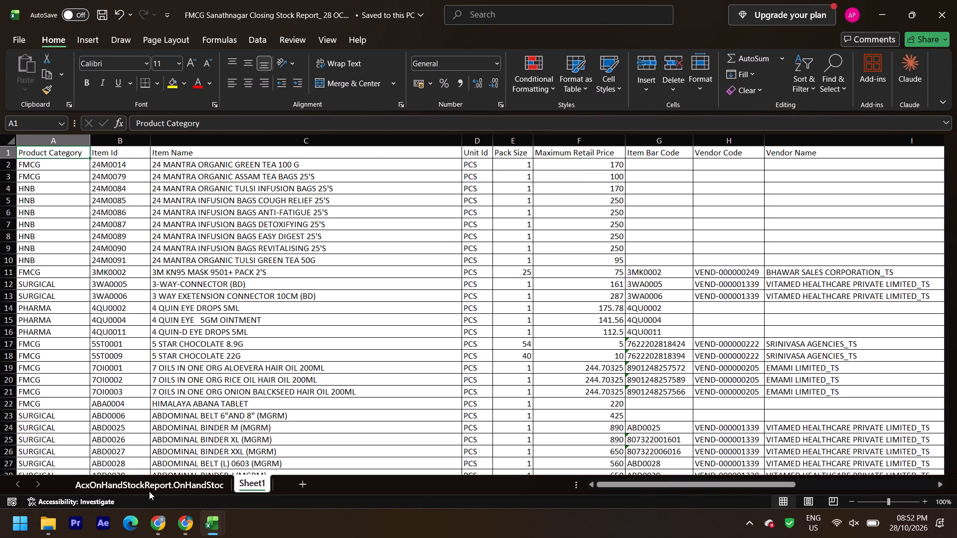
pyautogui.rightClick(156, 486)
pyautogui.rightClick(156, 486)
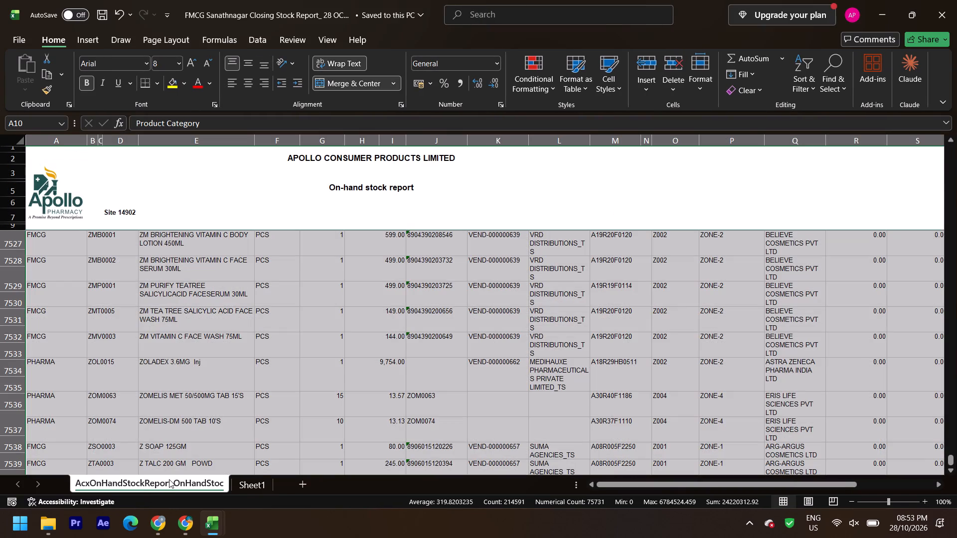
# Delete the AcxOnHandStockReport.OnHandStock sheet from the FMCG Sanathnagar Closing Stock Report workbook.
pyautogui.rightClick(169, 479)
pyautogui.click(219, 327)
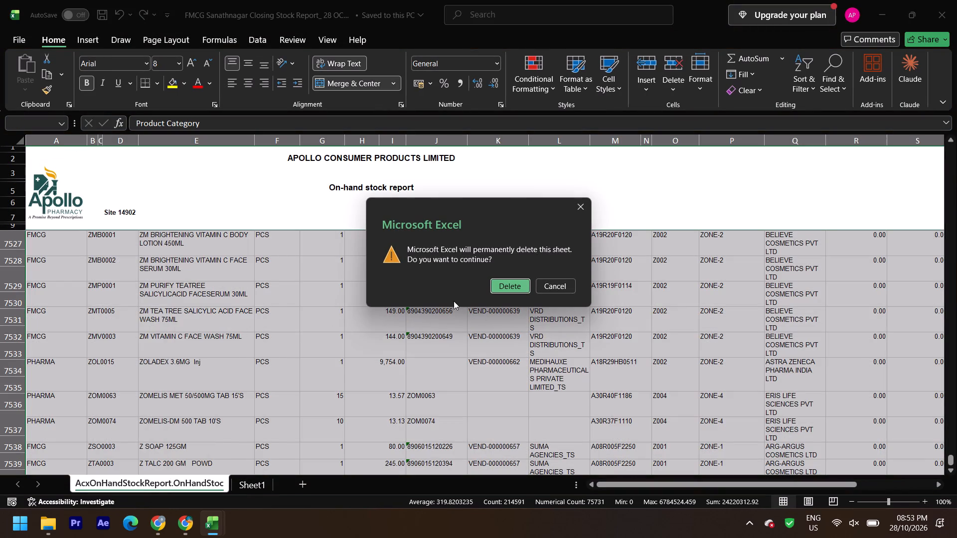
pyautogui.click(509, 287)
pyautogui.click(342, 254)
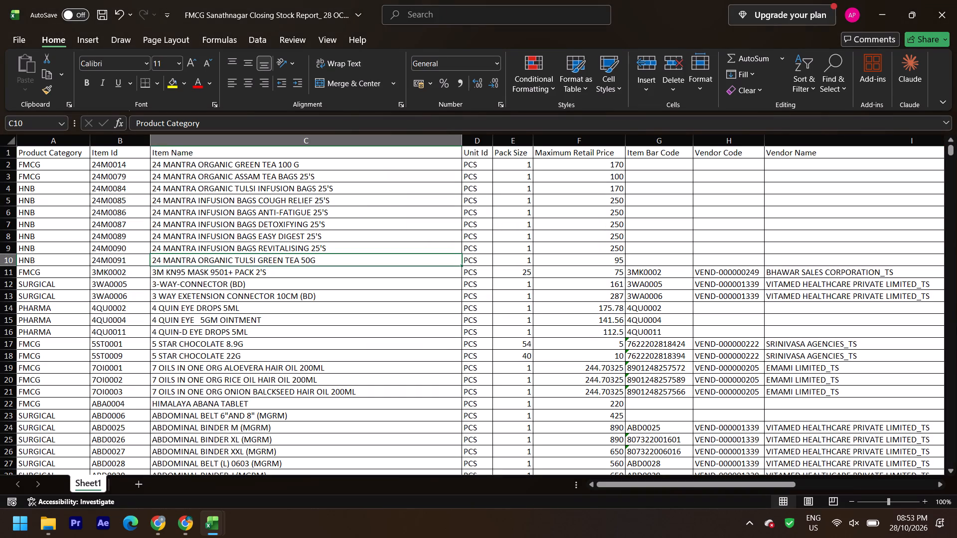
# Delete the Unit Id, Pack Size, Maximum Retail Price and Item Bar Code columns from Sheet1 of the closing stock report.
pyautogui.click(484, 139)
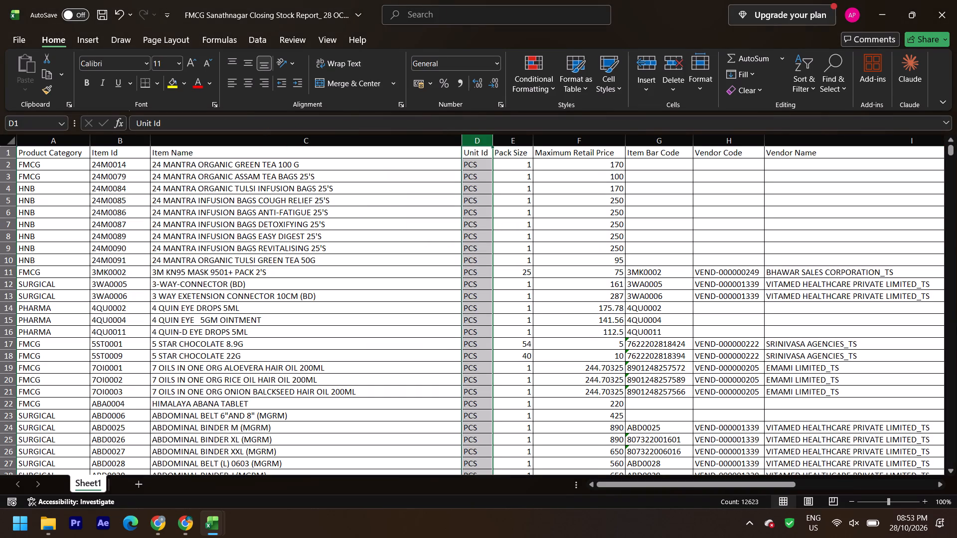
pyautogui.hotkey('ctrl', '-')
pyautogui.hotkey('ctrl', '-')
pyautogui.hotkey('ctrl', '-')
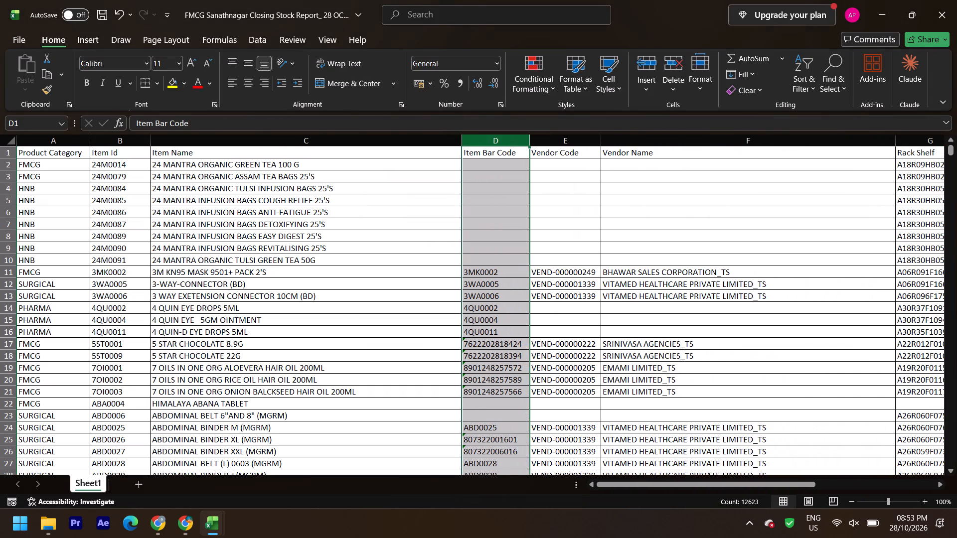
pyautogui.hotkey('ctrl', '-')
pyautogui.click(269, 192)
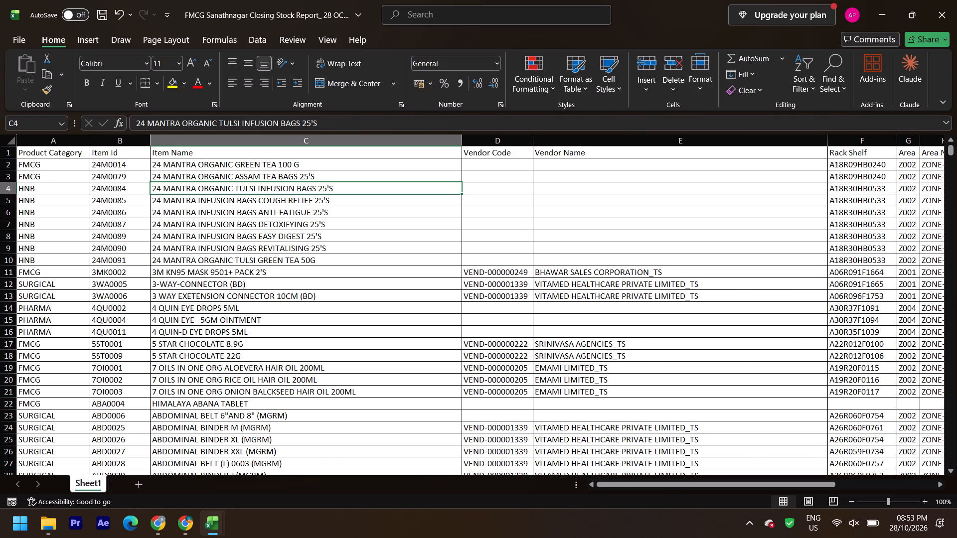
# In Vend code cell H2 of the non-moving workbook's Sheet2, enter a VLOOKUP of F2 in the closing stock report's Sheet1 $B$2:$D$12623, column 3, range lookup 0.
pyautogui.hotkey('alt', 'Tab')
pyautogui.scroll(8, 504, 249)
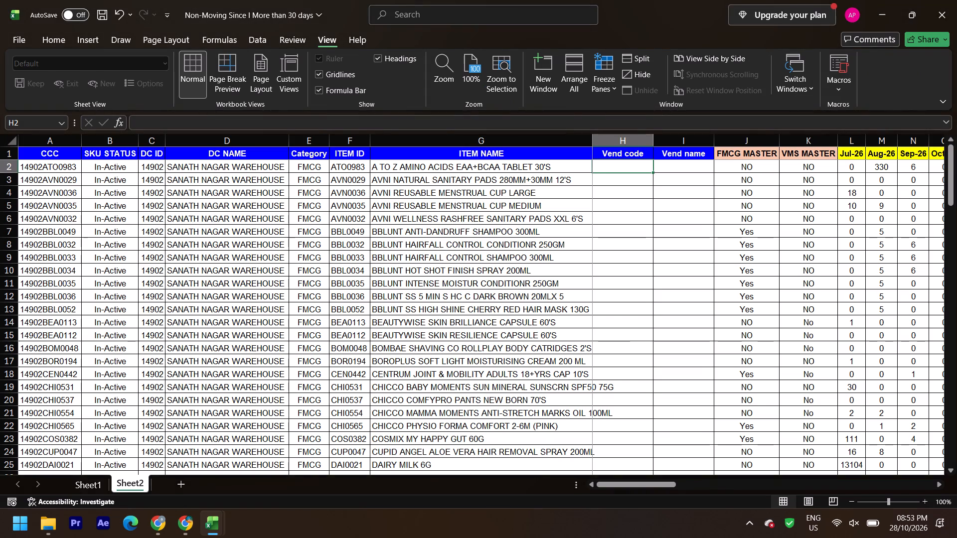
pyautogui.press('=')
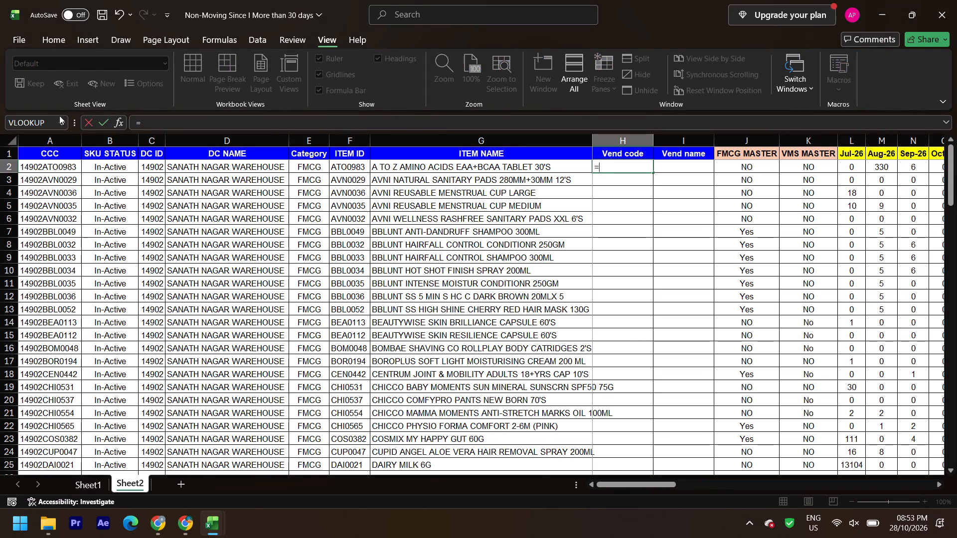
pyautogui.click(28, 123)
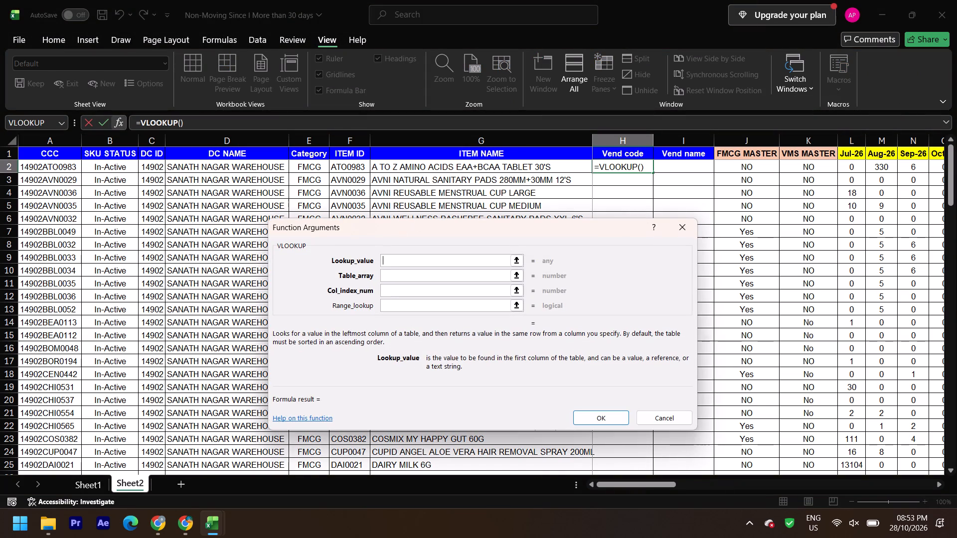
pyautogui.click(351, 170)
pyautogui.click(417, 273)
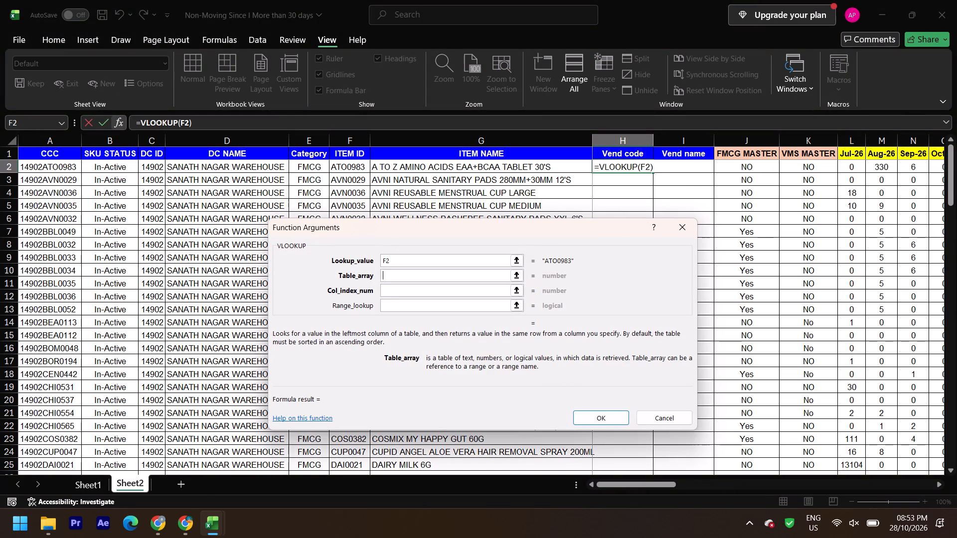
pyautogui.click(208, 522)
pyautogui.click(295, 478)
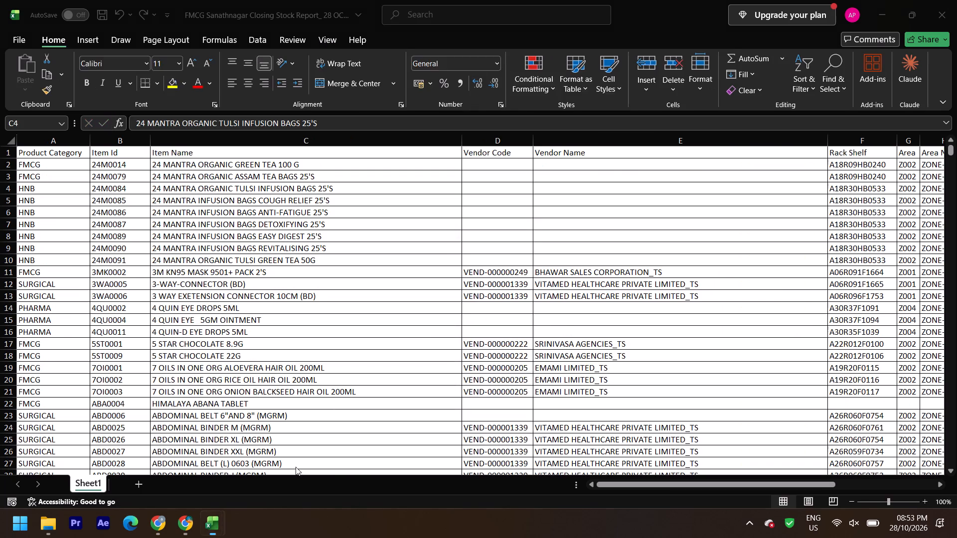
pyautogui.click(123, 160)
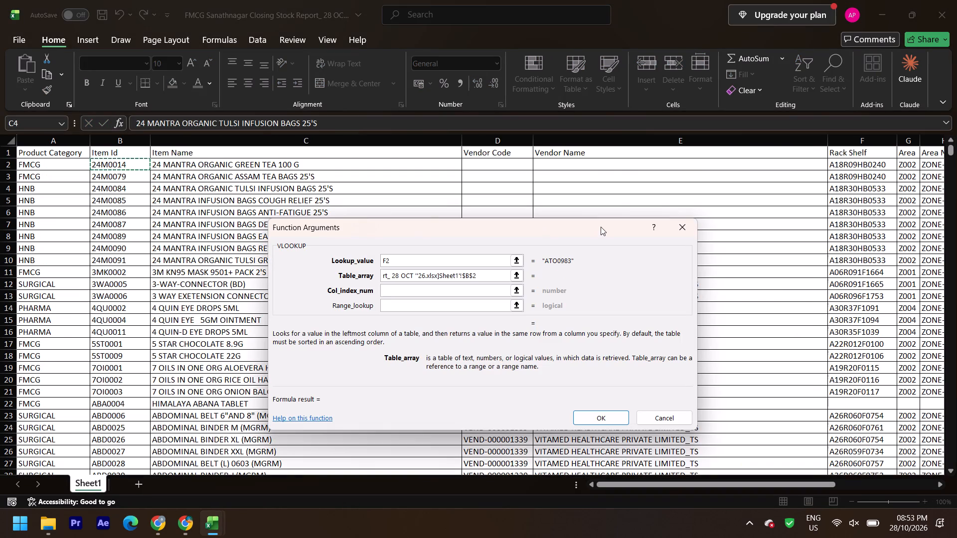
pyautogui.hotkey('shift', 'Right')
pyautogui.hotkey('shift', 'Right')
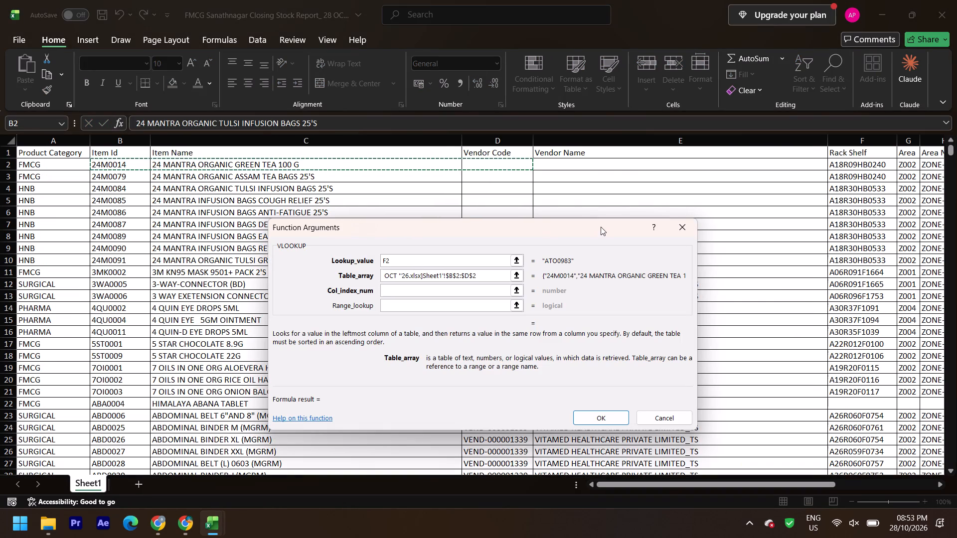
pyautogui.hotkey('ctrl', 'shift', 'Down')
pyautogui.press('Tab')
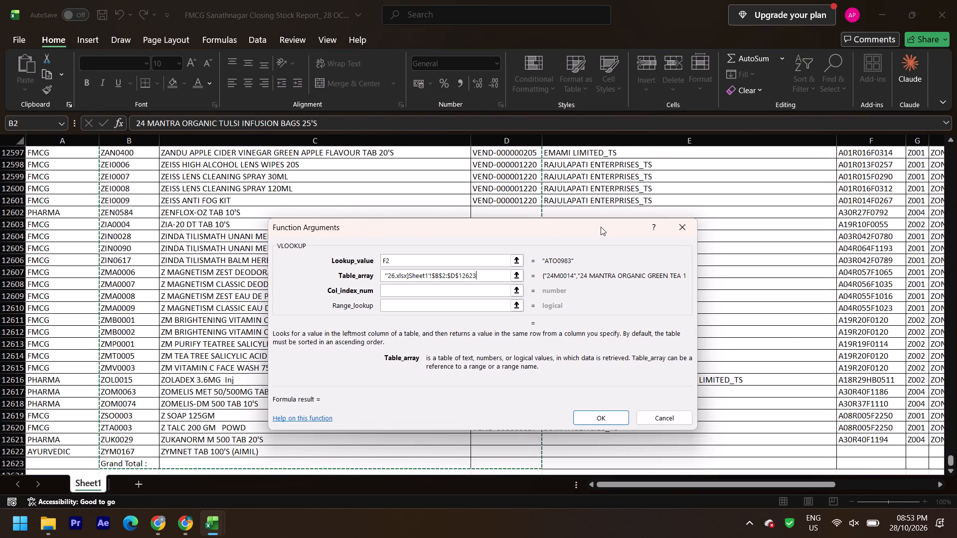
pyautogui.press('3')
pyautogui.press('Tab')
pyautogui.press('0')
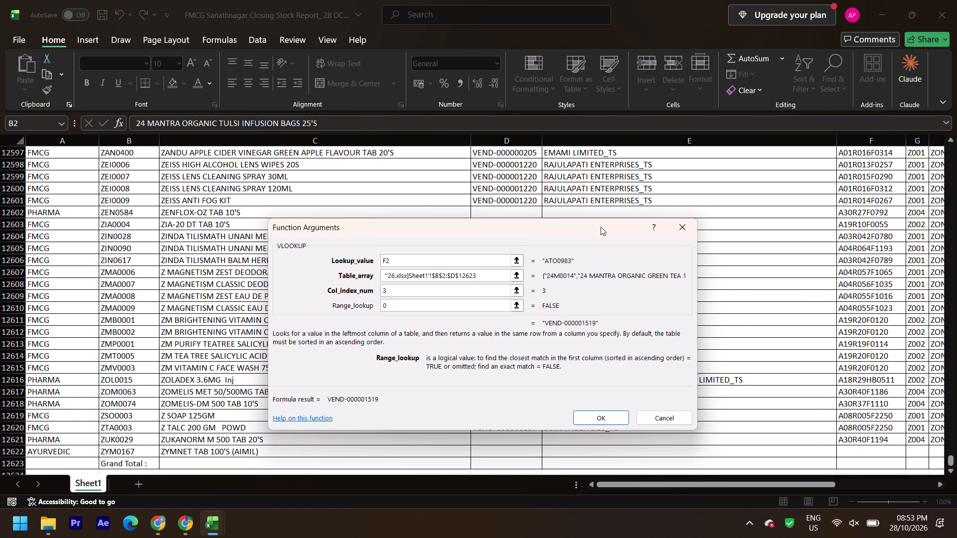
pyautogui.press('Return')
# Fill the H2 vendor code formula down the Vend code column to the last item row.
pyautogui.scroll(3, 601, 227)
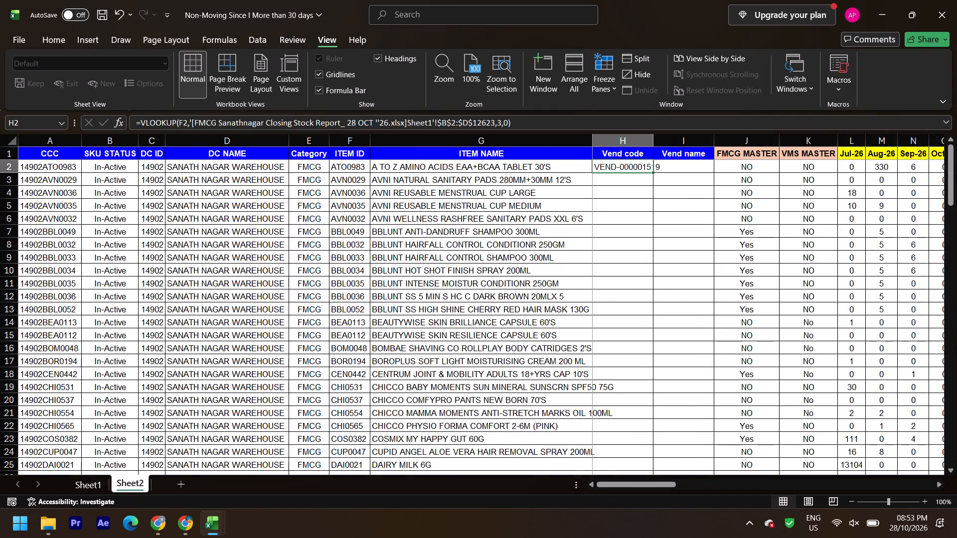
pyautogui.doubleClick(652, 172)
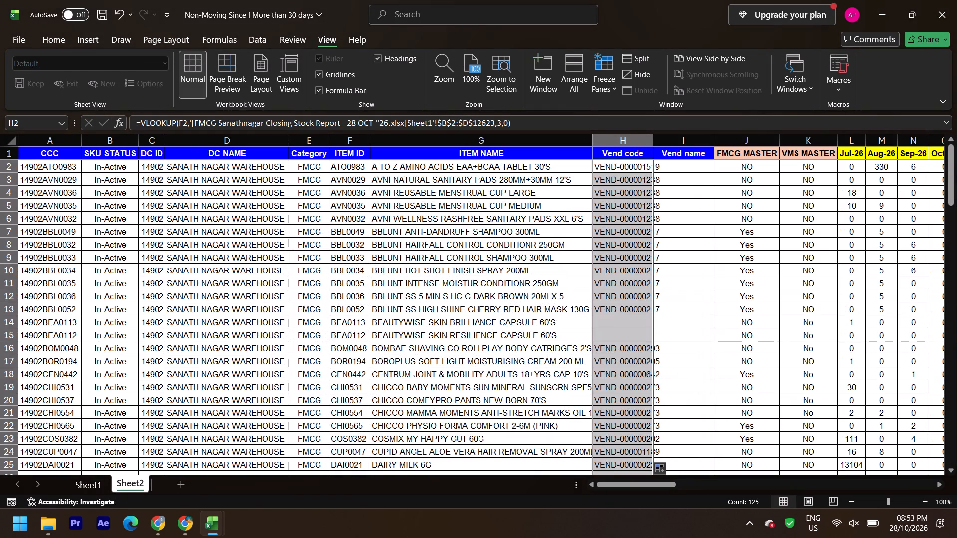
pyautogui.scroll(2, 682, 197)
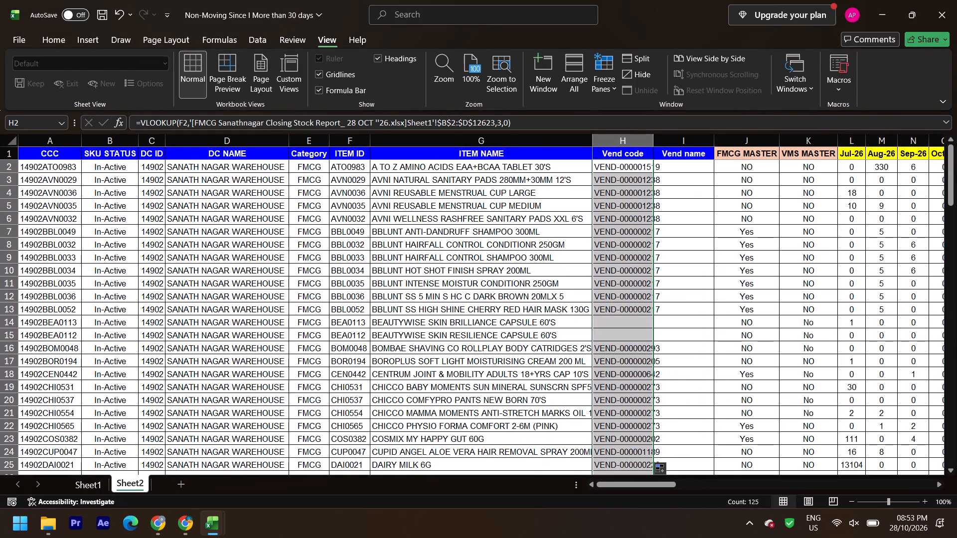
# In Vend name cell I2, enter a VLOOKUP of F2 in the closing stock report's Sheet1 range $B$2:$E$12623, column 4, range lookup 0.
pyautogui.click(674, 166)
pyautogui.scroll(6, 708, 231)
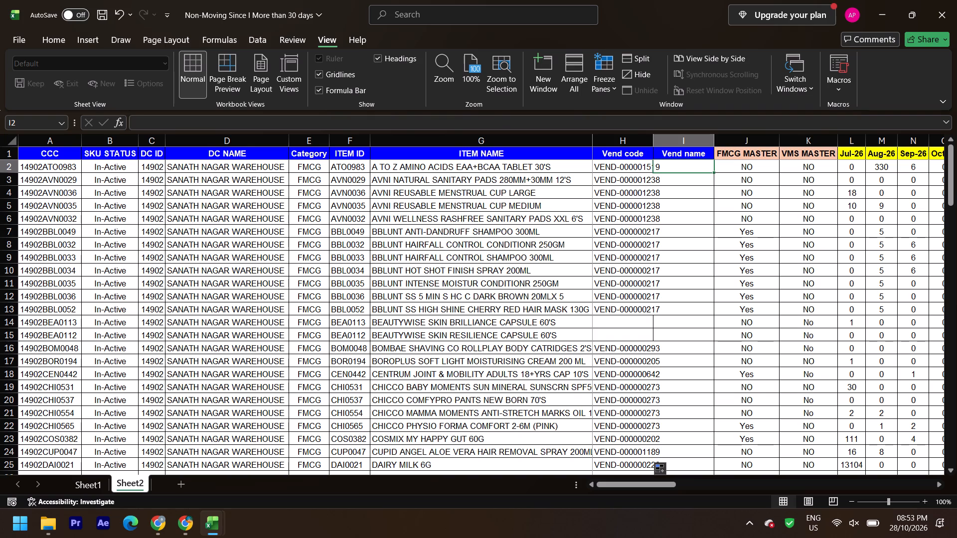
pyautogui.scroll(7, 708, 231)
pyautogui.press('=')
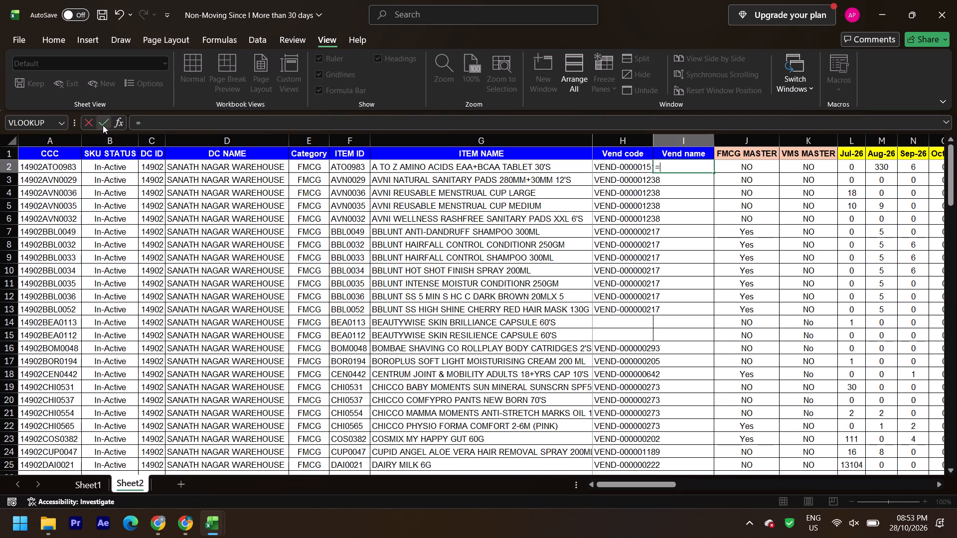
pyautogui.click(29, 121)
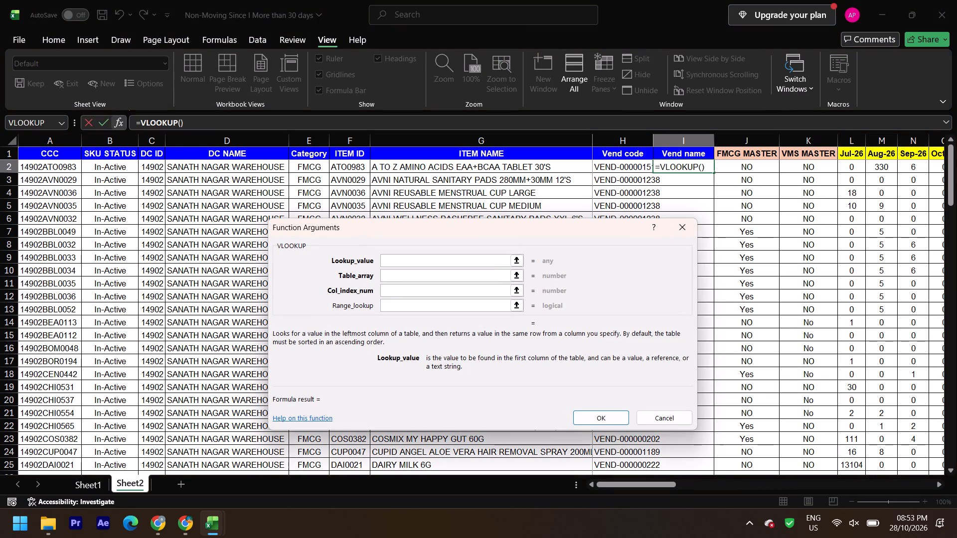
pyautogui.click(344, 169)
pyautogui.click(416, 276)
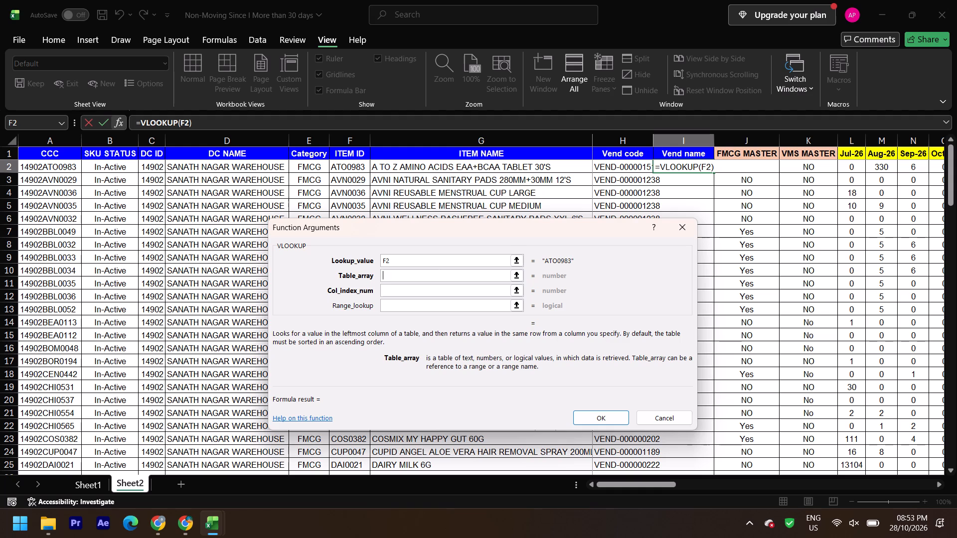
pyautogui.click(212, 524)
pyautogui.click(274, 468)
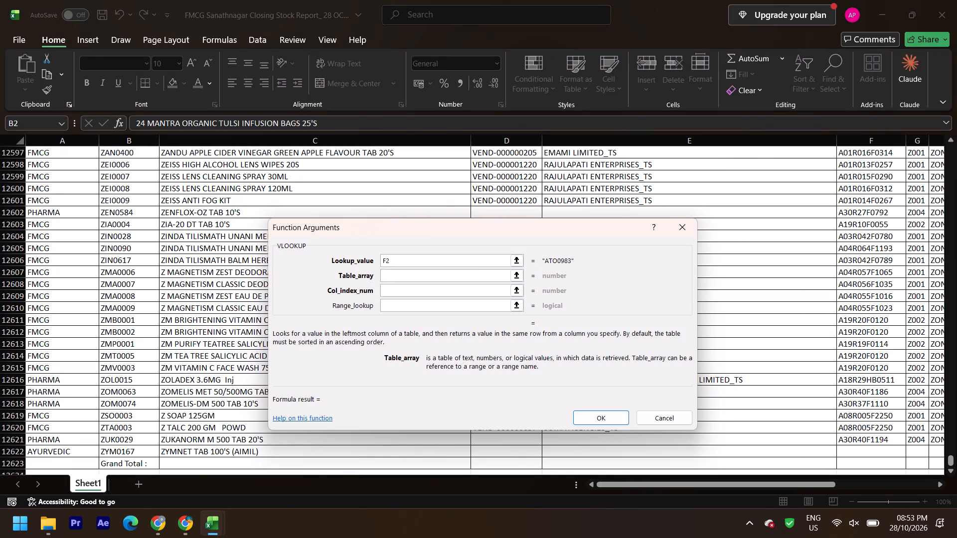
pyautogui.click(136, 326)
pyautogui.hotkey('ctrl', 'Up')
pyautogui.press('Down')
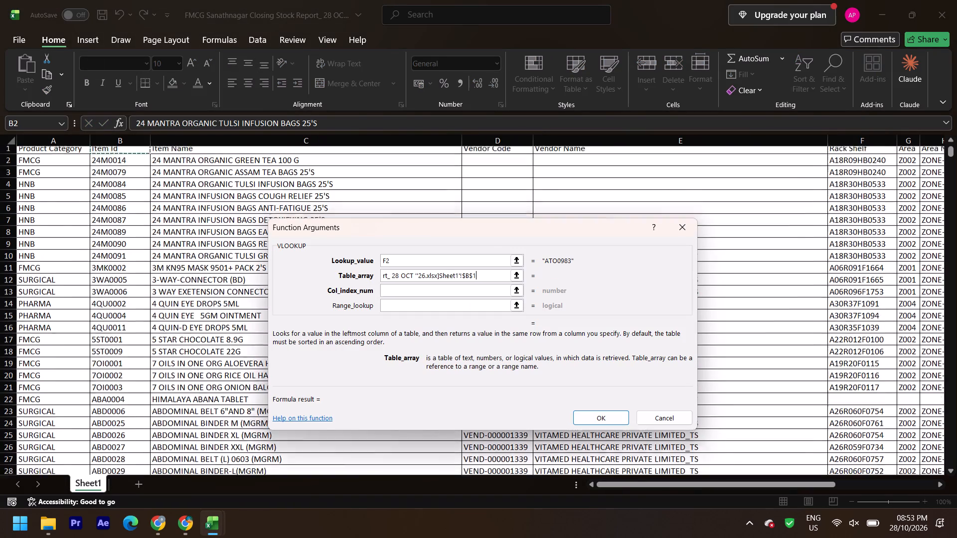
pyautogui.hotkey('shift', 'Right')
pyautogui.hotkey('shift', 'Right')
pyautogui.hotkey('shift', 'Right')
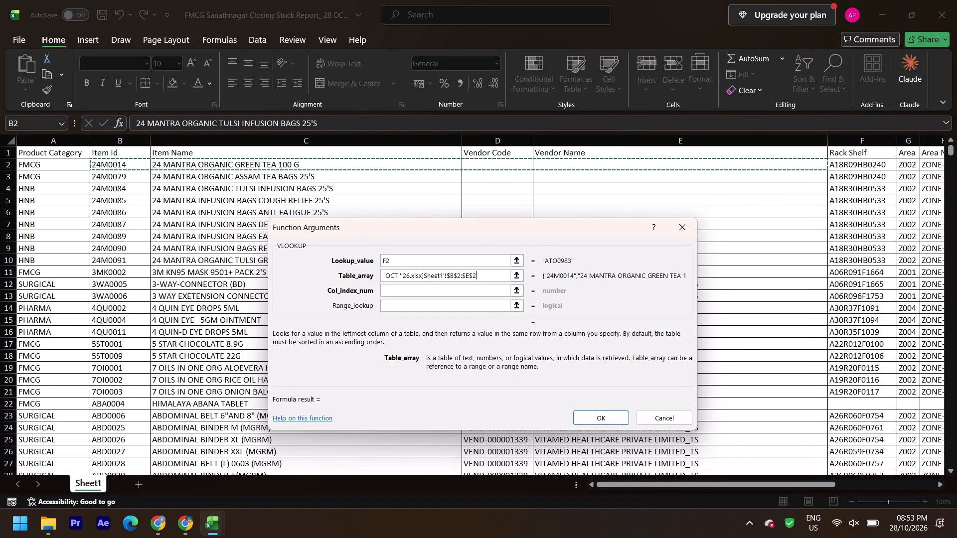
pyautogui.hotkey('ctrl', 'shift', 'Down')
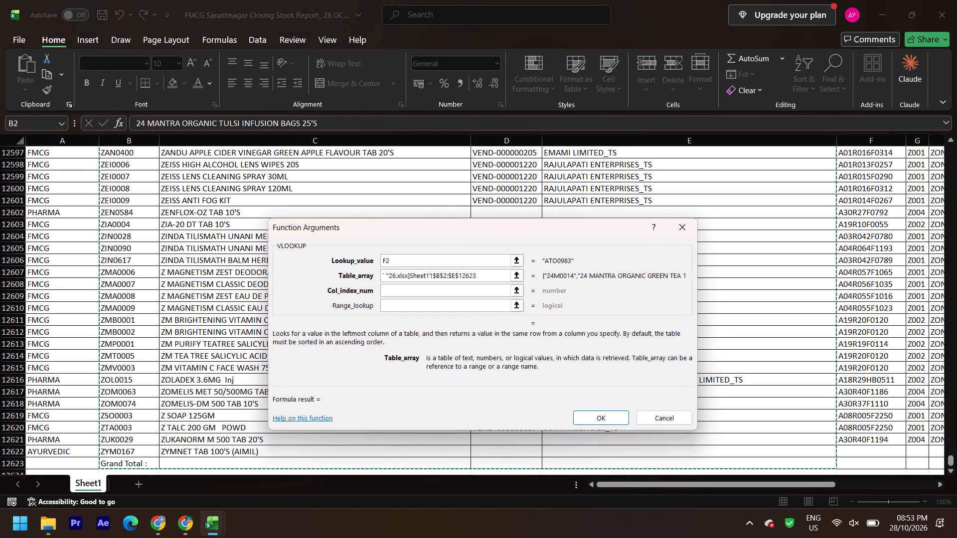
pyautogui.press('Tab')
pyautogui.press('4')
pyautogui.press('Tab')
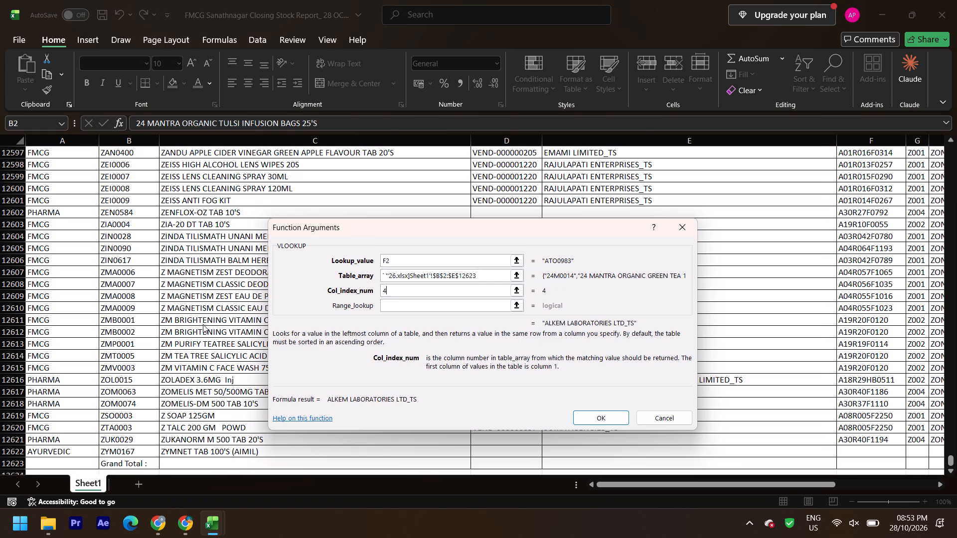
pyautogui.press('0')
pyautogui.press('Return')
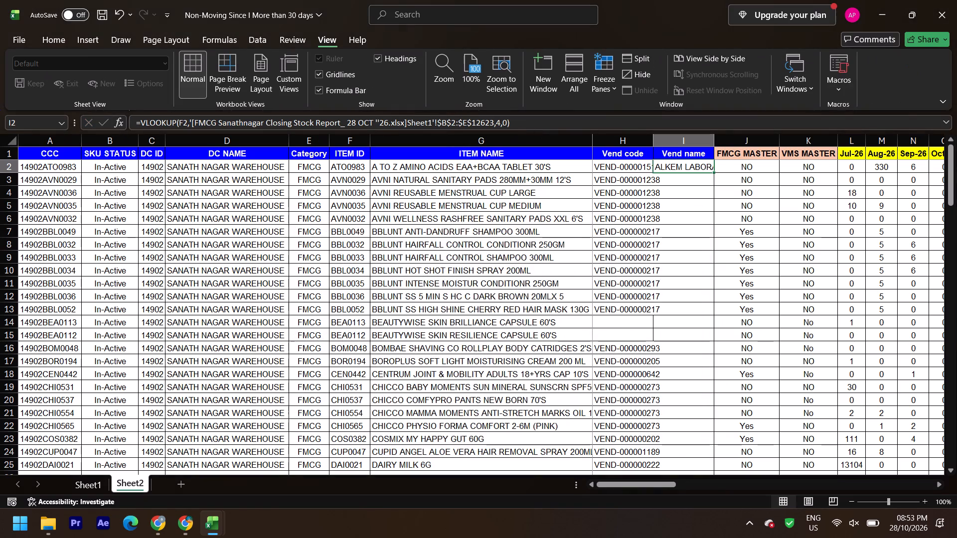
# Fill the I2 vendor name formula down the Vend name column to the last item row.
pyautogui.scroll(3, 204, 306)
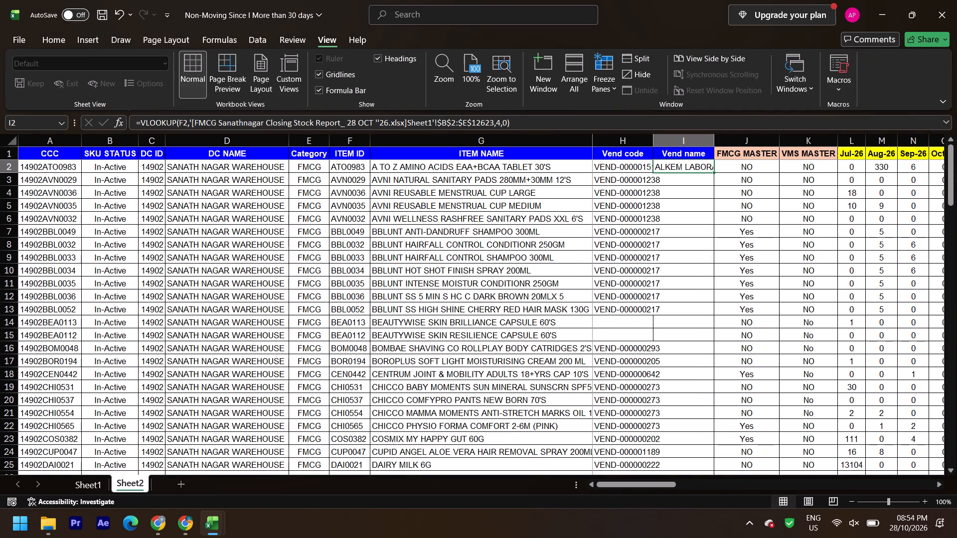
pyautogui.doubleClick(714, 171)
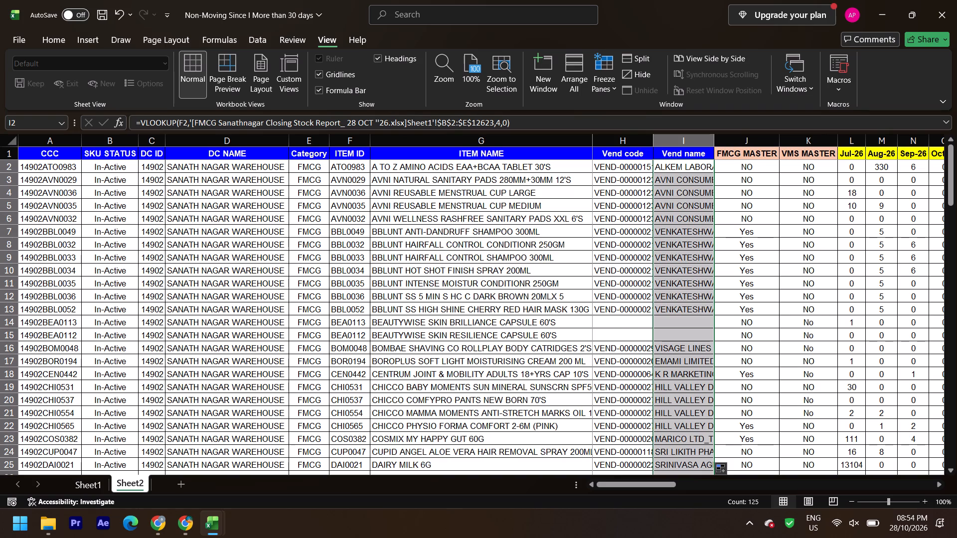
# Examine the filled Vend code and Vend name columns on Sheet2 down to the last item row.
pyautogui.scroll(-12, 688, 294)
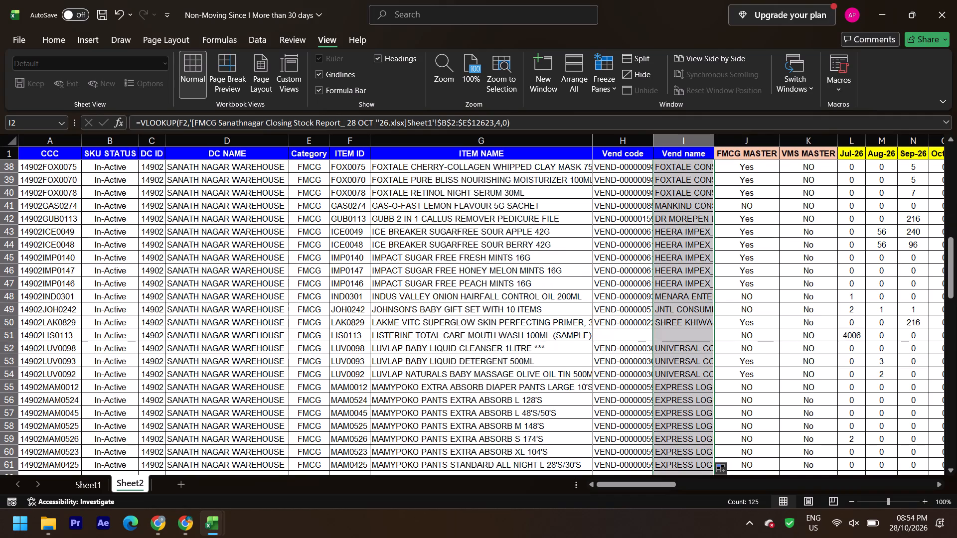
pyautogui.scroll(-18, 629, 295)
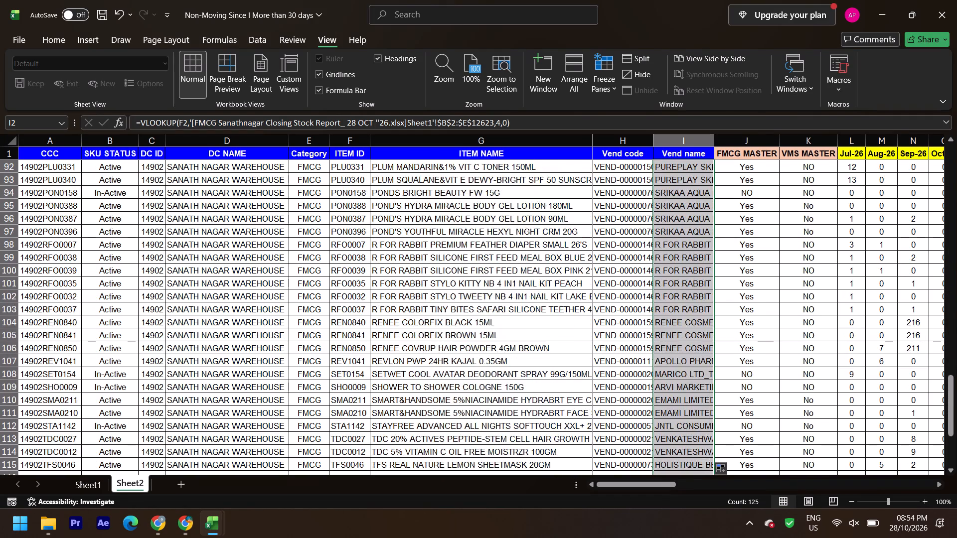
pyautogui.scroll(-7, 629, 295)
pyautogui.scroll(3, 629, 295)
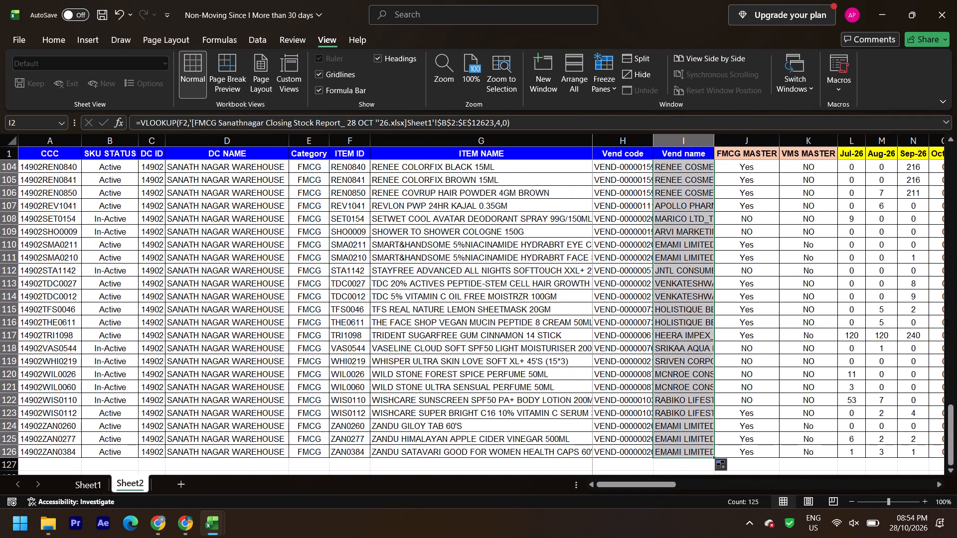
# Replace the VLOOKUP formulas in the Vend name column, from I2 to the last item row, with their values.
pyautogui.hotkey('ctrl', 'c')
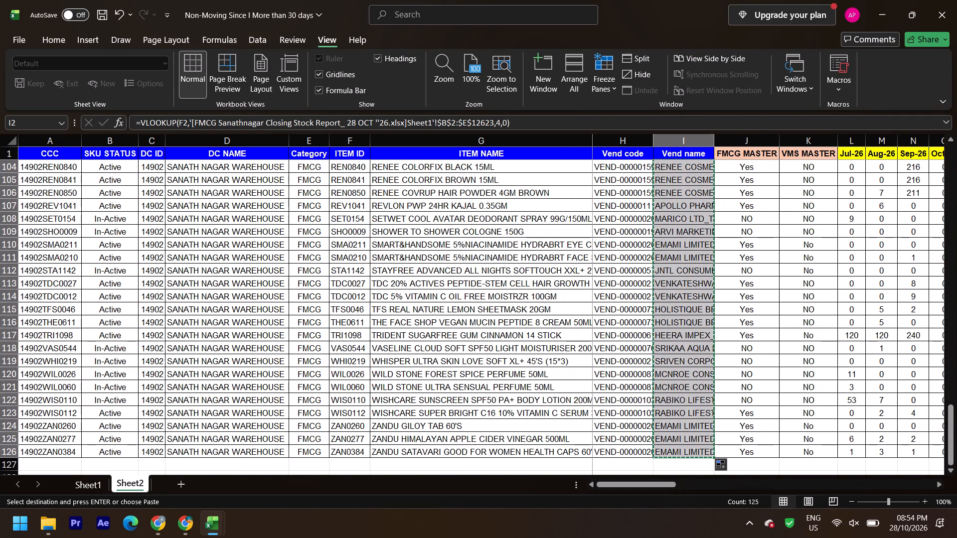
pyautogui.rightClick(671, 252)
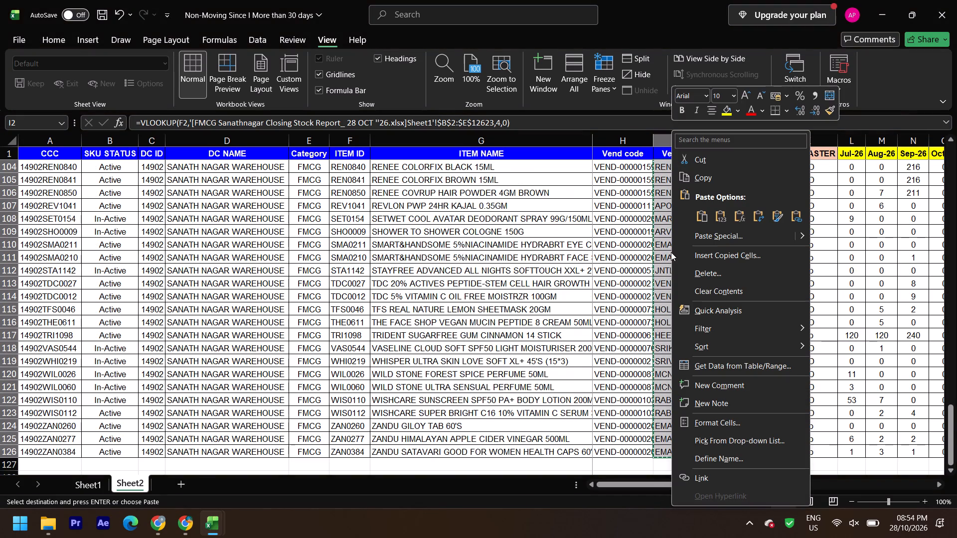
pyautogui.click(718, 239)
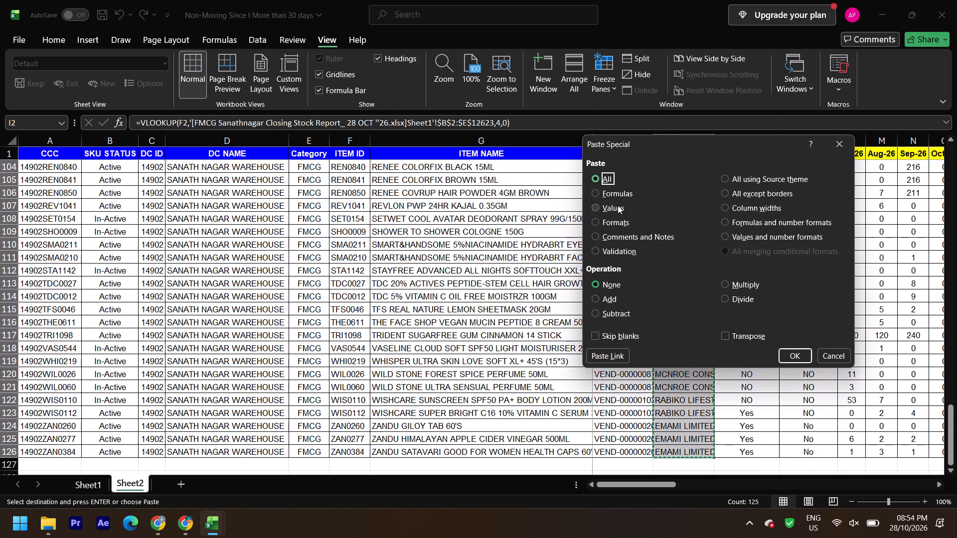
pyautogui.click(618, 205)
pyautogui.click(792, 354)
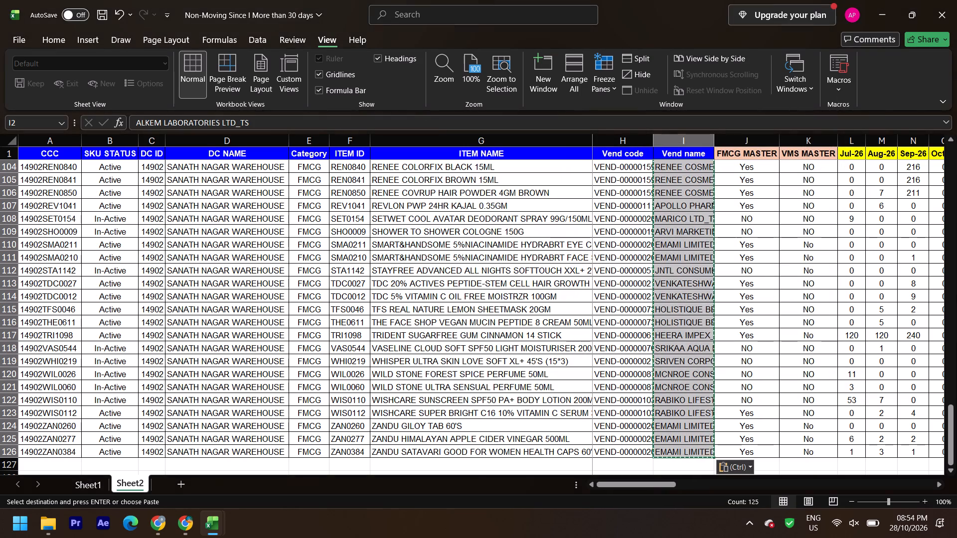
pyautogui.press('Escape')
pyautogui.click(673, 269)
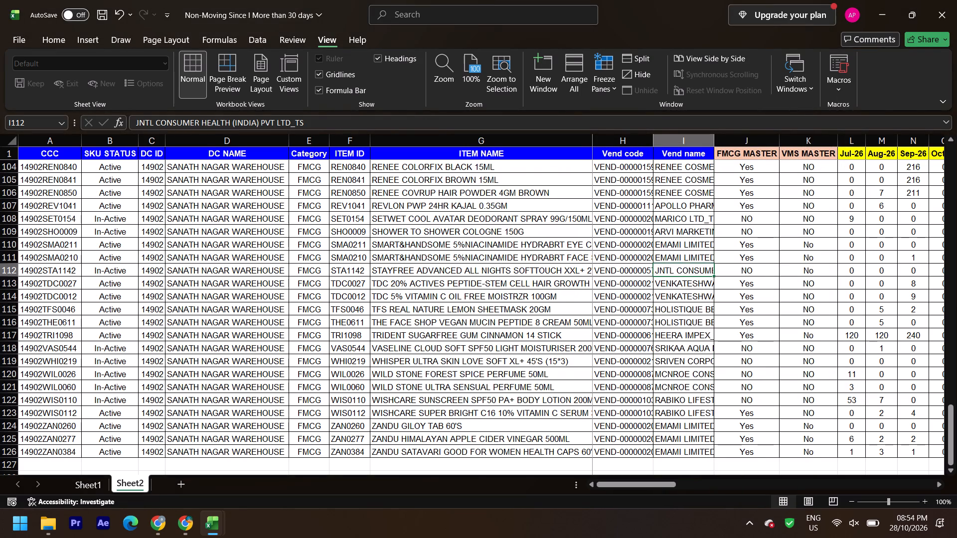
# Add filters to the Sheet2 header row and sort the items by Vend name from A to Z.
pyautogui.hotkey('ctrl', 'Up')
pyautogui.press('Down')
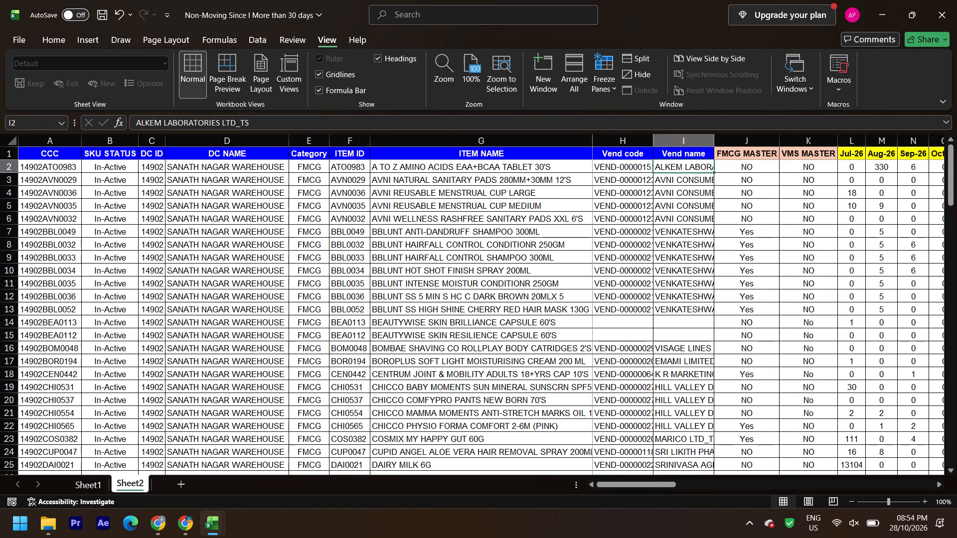
pyautogui.hotkey('ctrl', 'shift', 'l')
pyautogui.scroll(3, 764, 283)
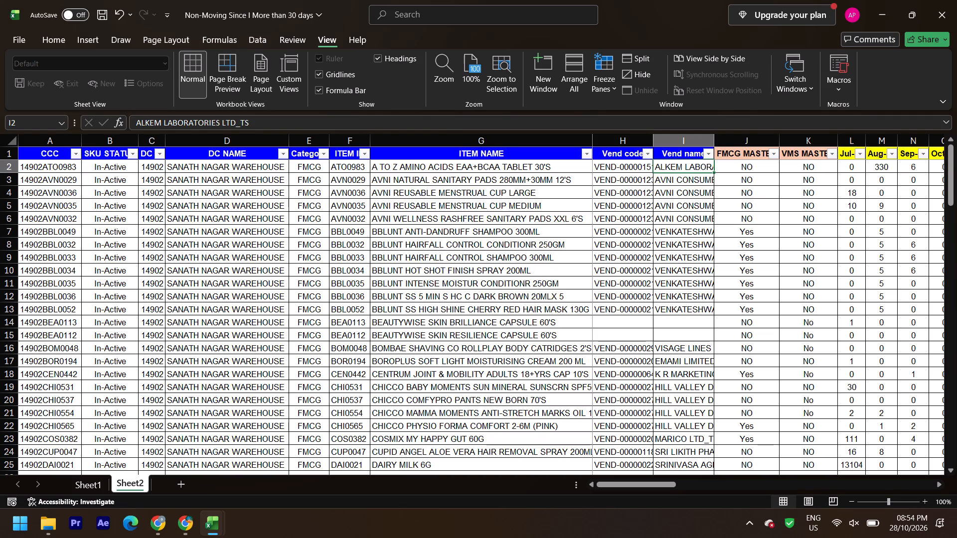
pyautogui.click(708, 152)
pyautogui.click(670, 163)
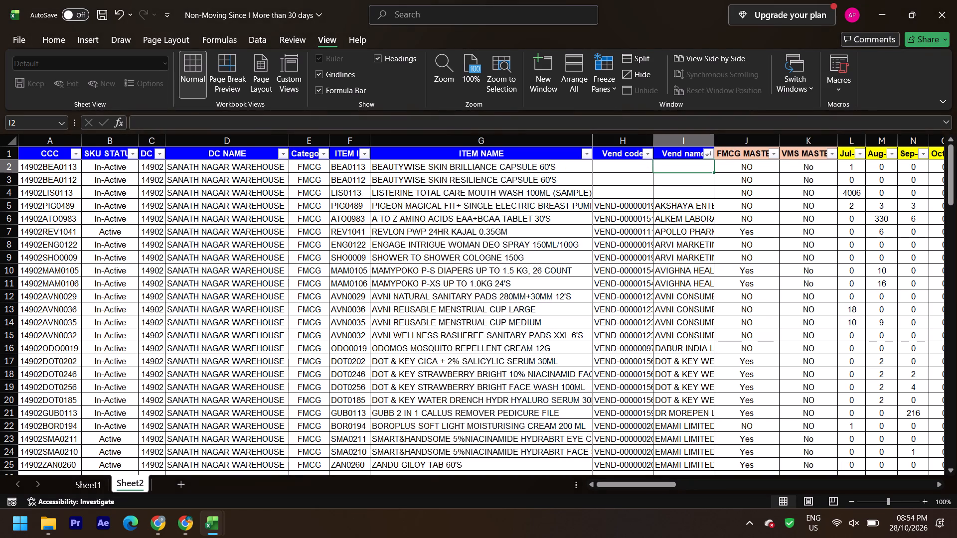
# AutoFit the width of the Vend name column to its contents.
pyautogui.click(668, 229)
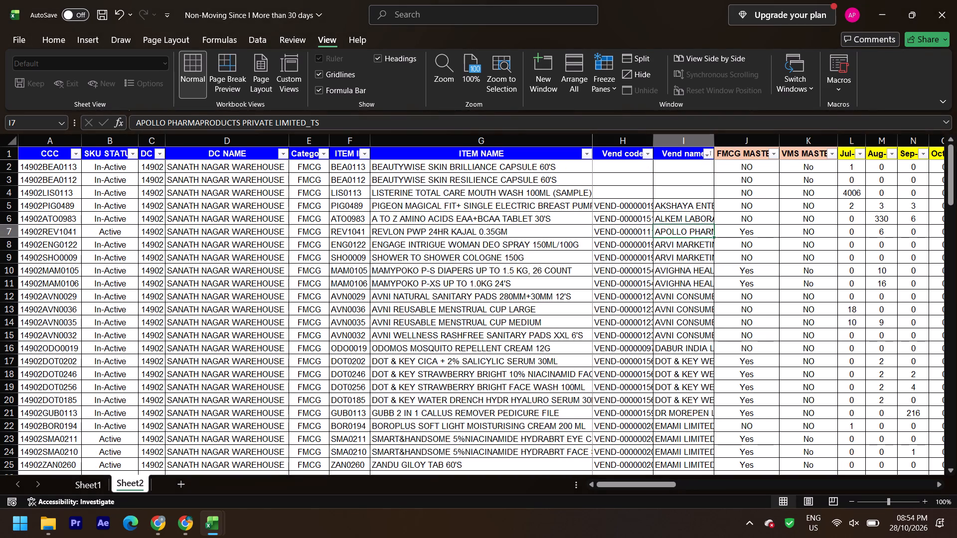
pyautogui.doubleClick(711, 140)
pyautogui.click(725, 291)
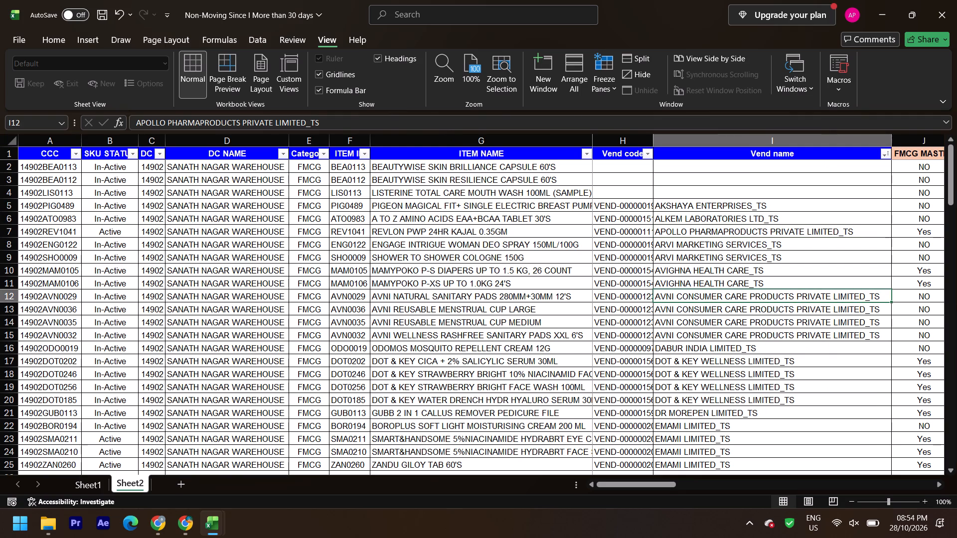
# Examine the sorted Vend name column row by row, reviewing which vendors supply the non-moving items.
pyautogui.click(734, 217)
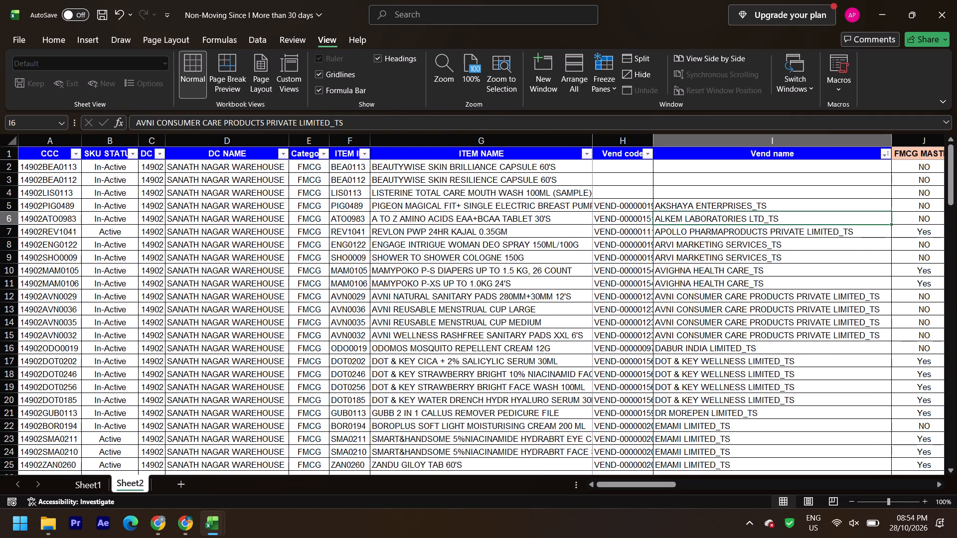
pyautogui.click(731, 229)
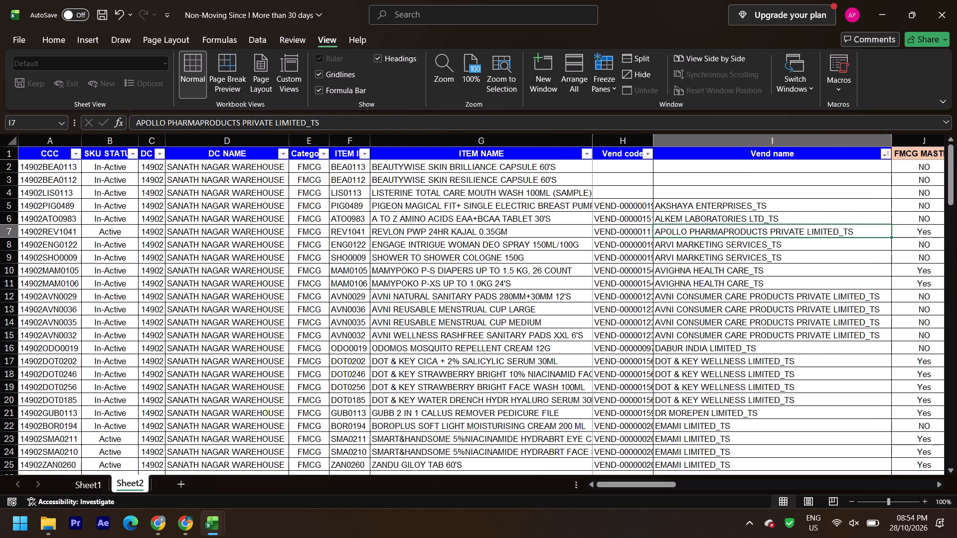
pyautogui.press('Down')
pyautogui.press('Down')
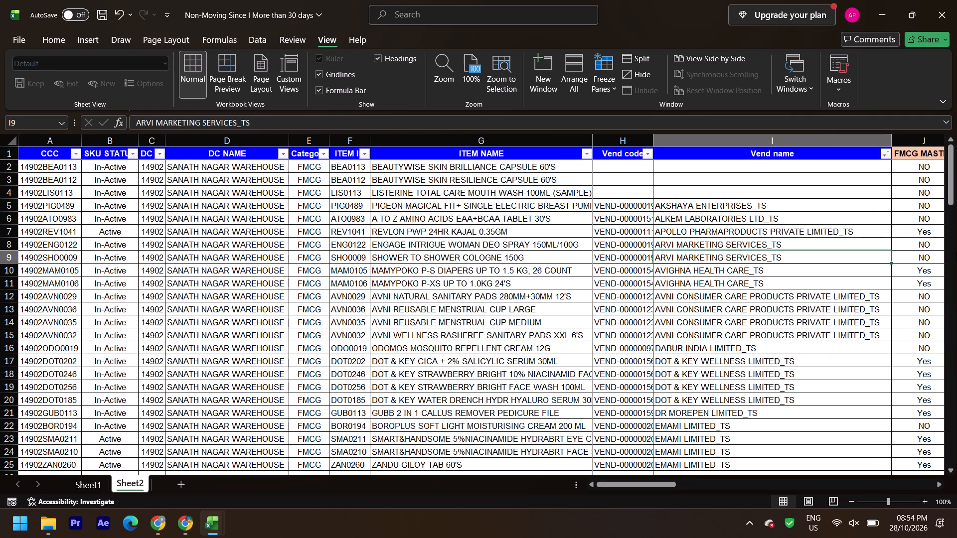
pyautogui.press('Down')
pyautogui.press('Down')
pyautogui.press('Down')
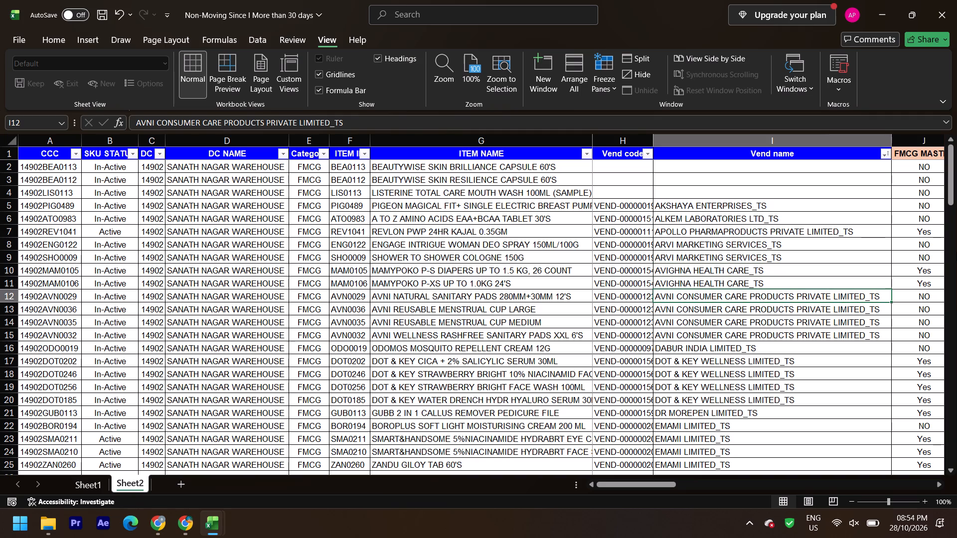
pyautogui.press('Down')
pyautogui.press('Down')
pyautogui.press('Down')
pyautogui.press('Down')
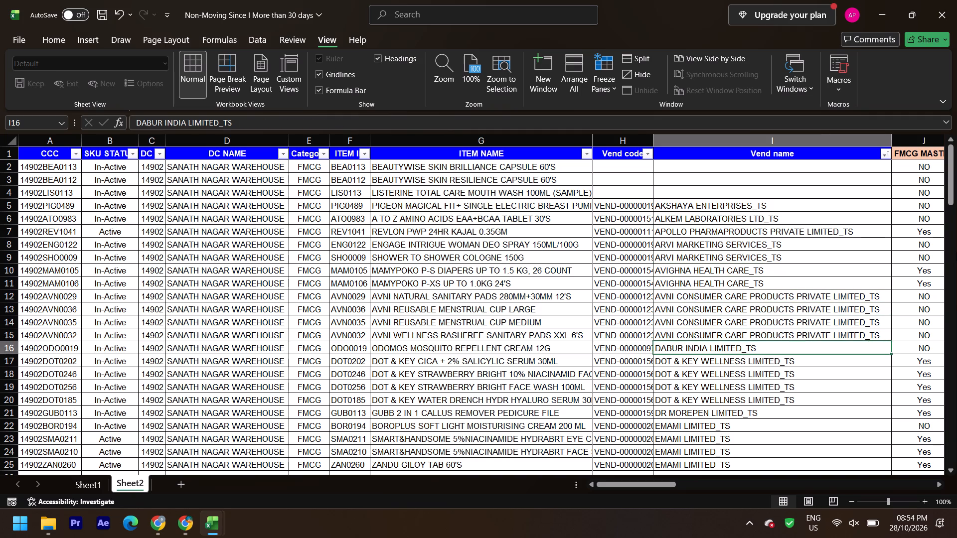
pyautogui.press('Down')
pyautogui.press('Down')
pyautogui.press('Down')
pyautogui.press('Down')
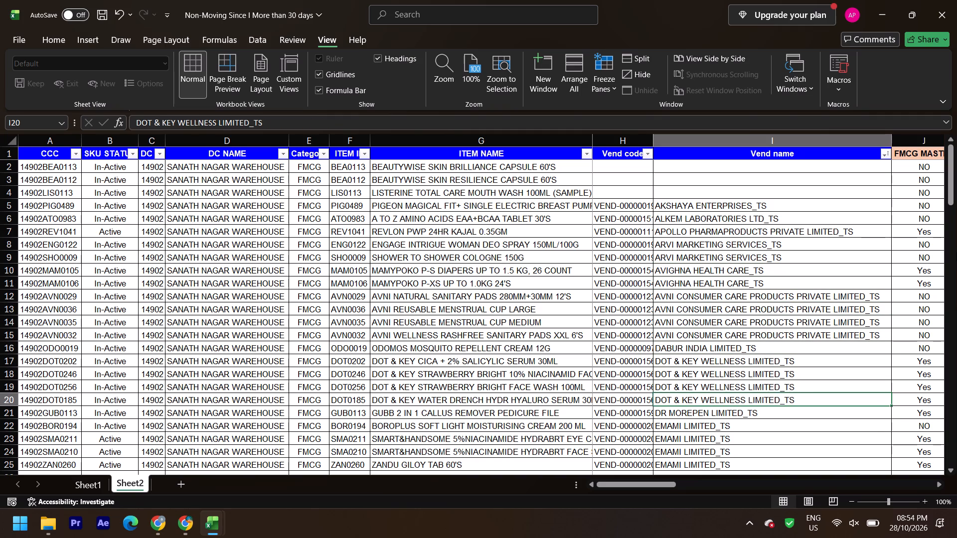
pyautogui.press('Down')
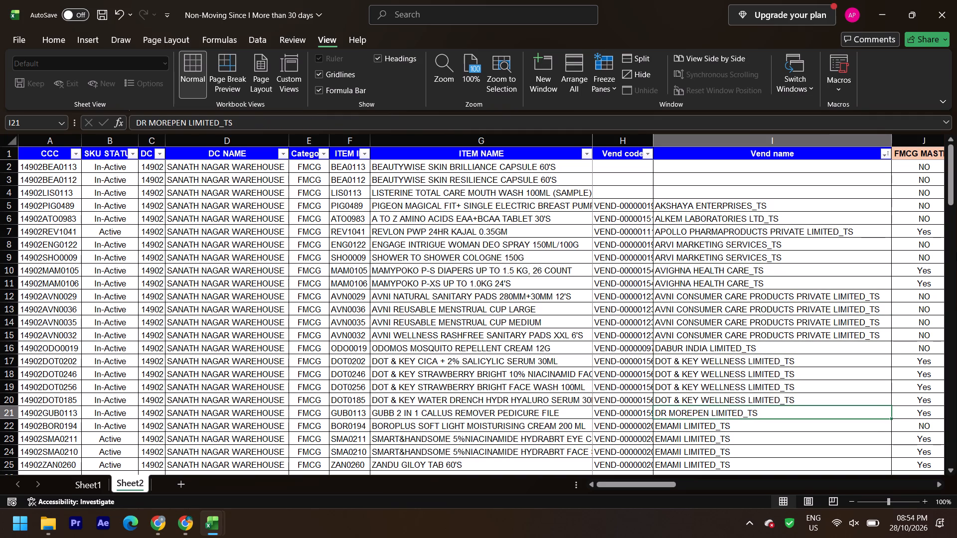
pyautogui.press('Down')
pyautogui.press('Down')
pyautogui.press('Down')
pyautogui.press('Down')
pyautogui.press('Down')
pyautogui.press('Down')
pyautogui.press('Down')
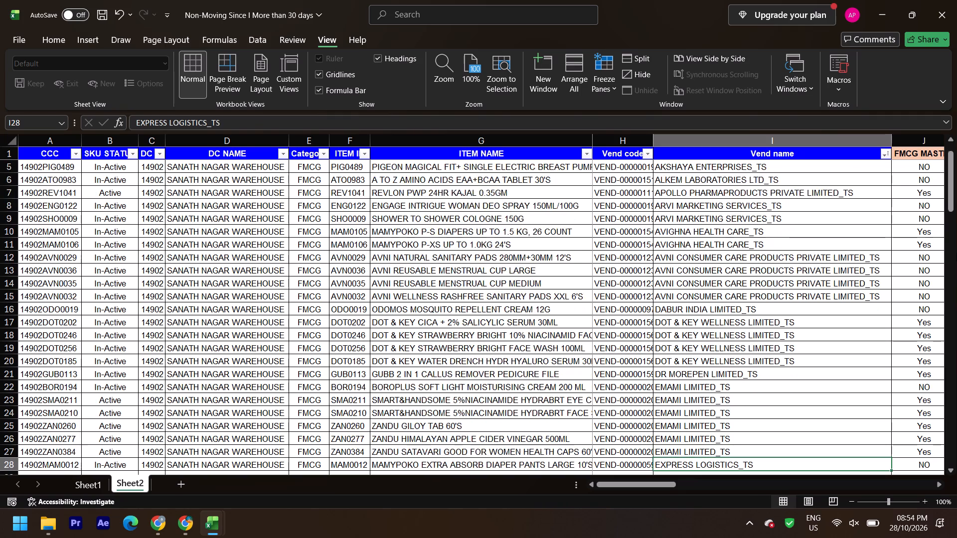
pyautogui.press('Down')
pyautogui.press('Down')
pyautogui.press('Down')
pyautogui.press('Down')
pyautogui.press('Down')
pyautogui.press('Down')
pyautogui.press('Down')
pyautogui.press('Down')
pyautogui.press('Down')
pyautogui.press('Down')
pyautogui.press('Down')
pyautogui.press('Down')
pyautogui.press('Down')
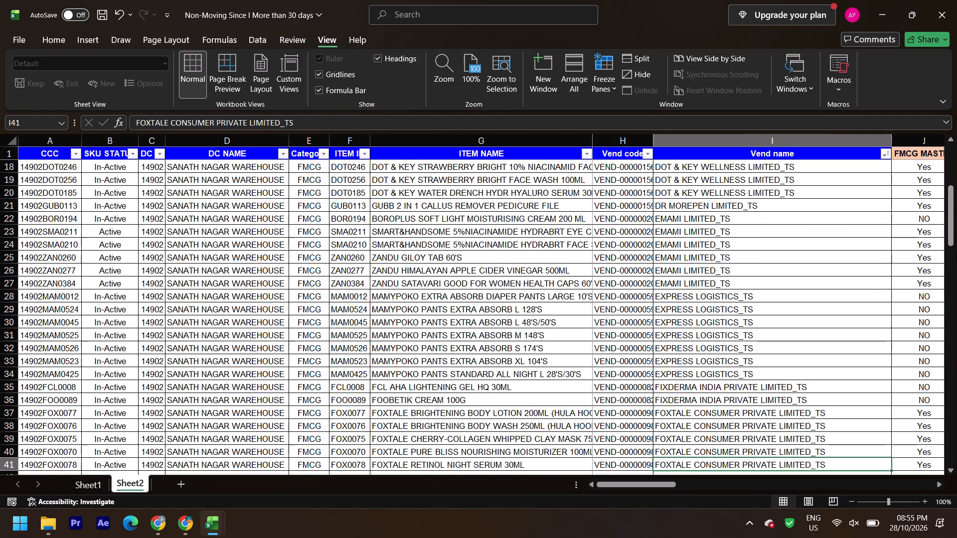
pyautogui.press('Down')
pyautogui.press('Down')
pyautogui.press('Down')
pyautogui.press('Down')
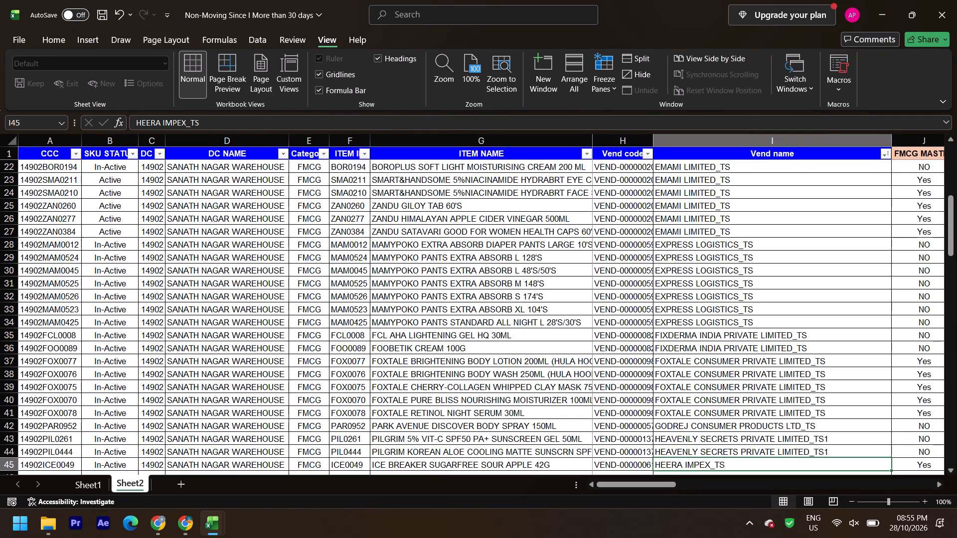
pyautogui.press('Down')
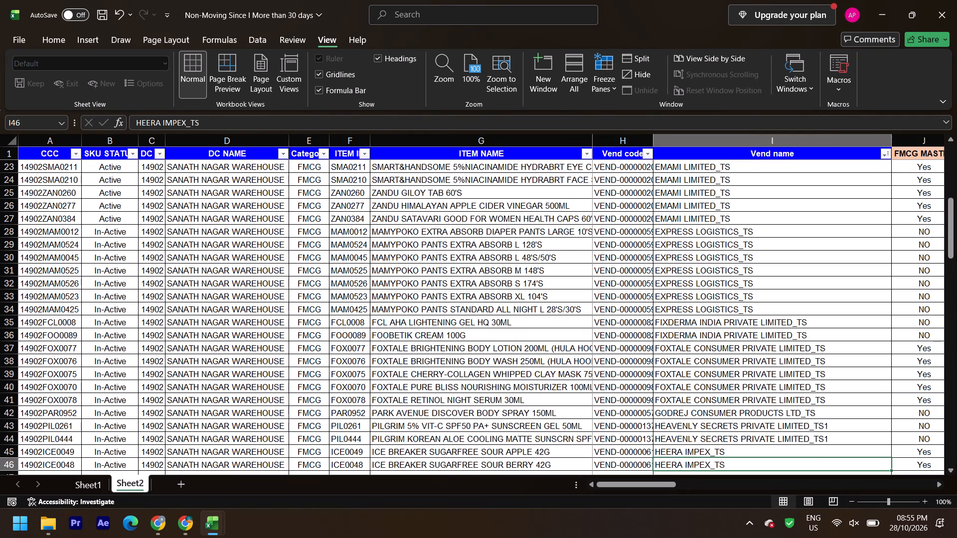
pyautogui.press('Down')
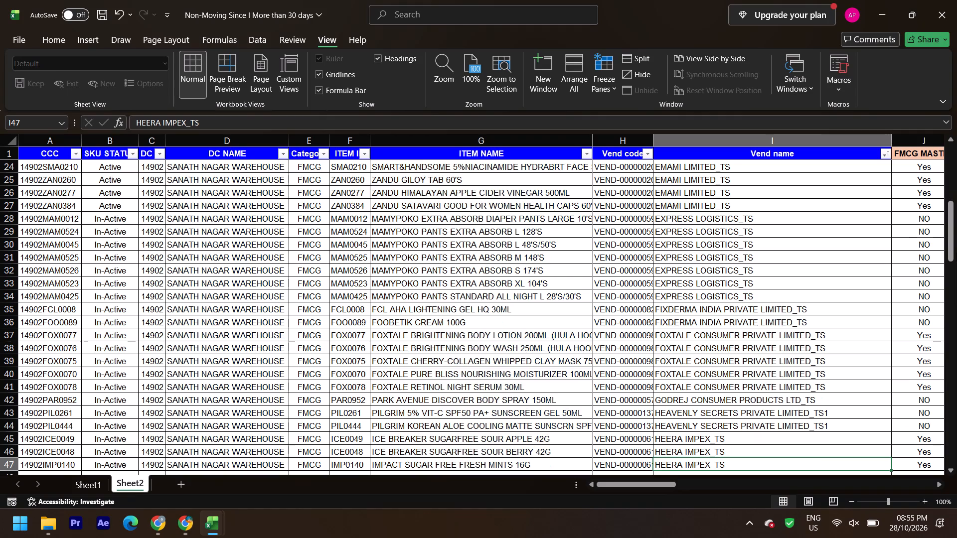
pyautogui.press('Down')
pyautogui.press('Down')
pyautogui.press('Down')
pyautogui.press('Down')
pyautogui.press('Down')
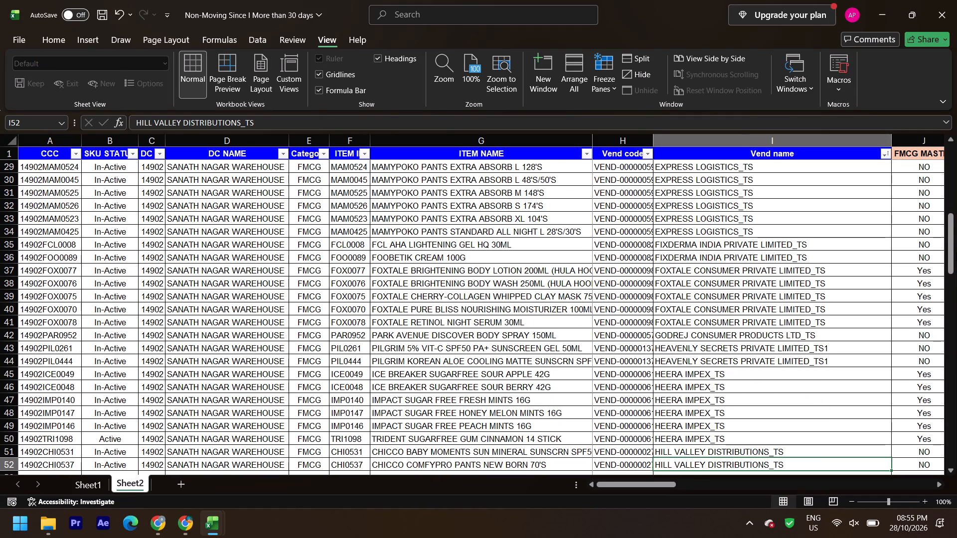
pyautogui.press('Down')
pyautogui.press('Down')
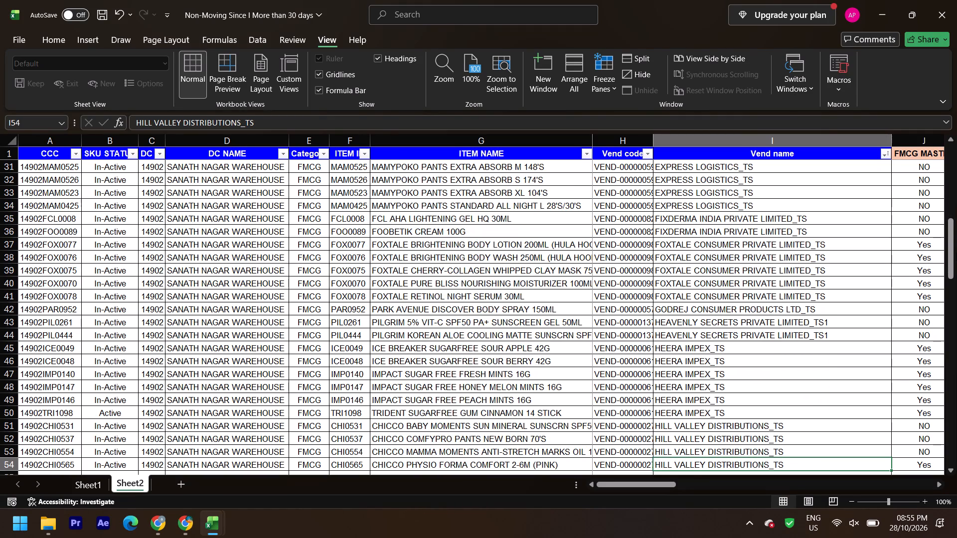
pyautogui.press('Down')
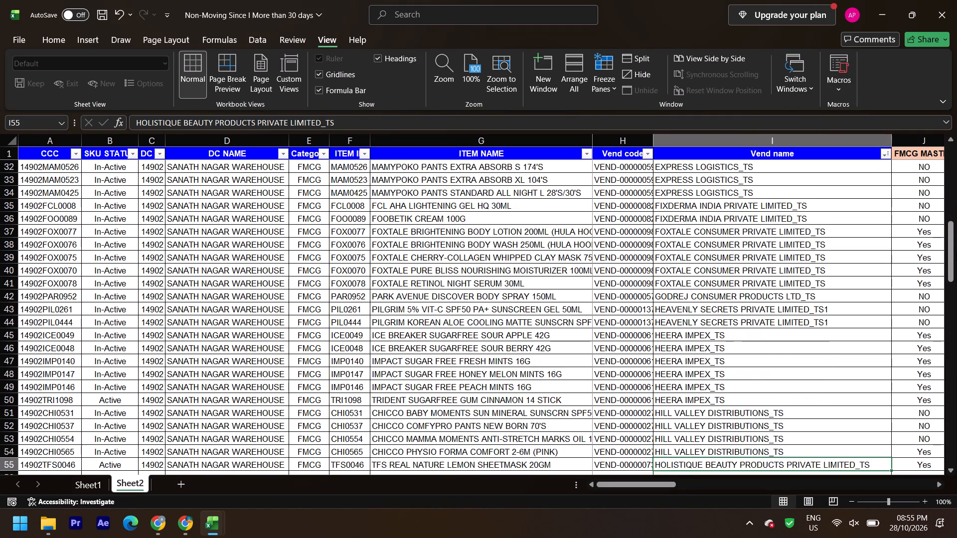
pyautogui.press('Down')
pyautogui.press('Down')
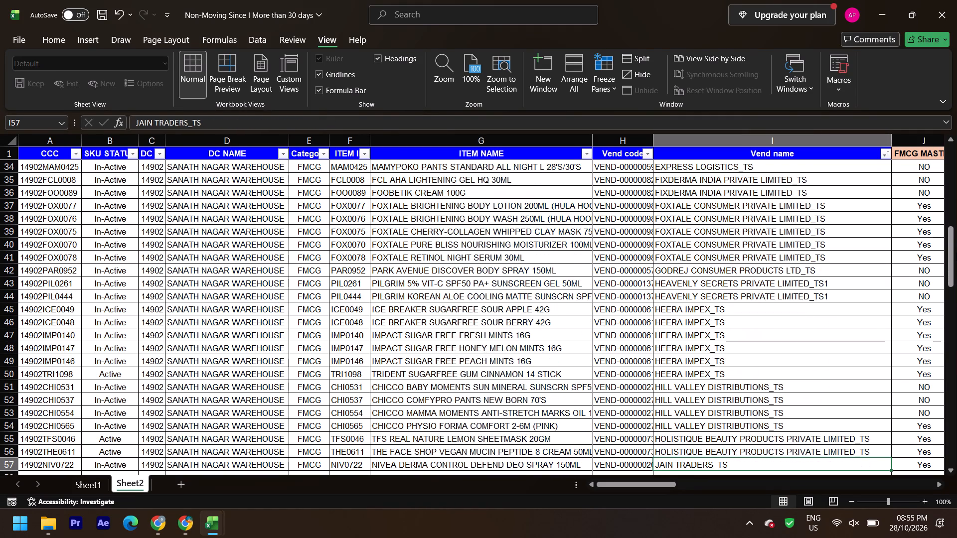
pyautogui.press('Down')
pyautogui.press('Down')
pyautogui.press('Down')
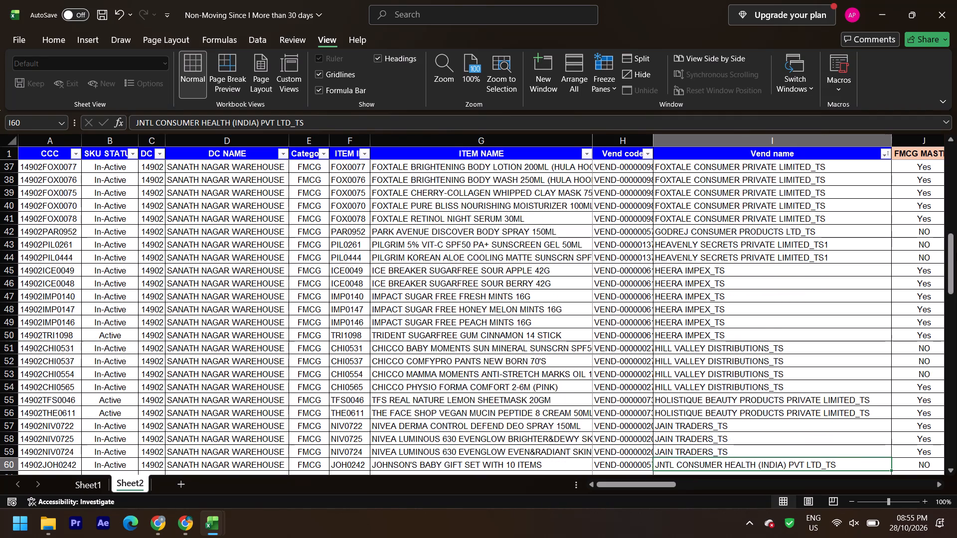
pyautogui.press('Down')
pyautogui.press('Down')
pyautogui.press('Down')
pyautogui.press('Down')
pyautogui.press('Down')
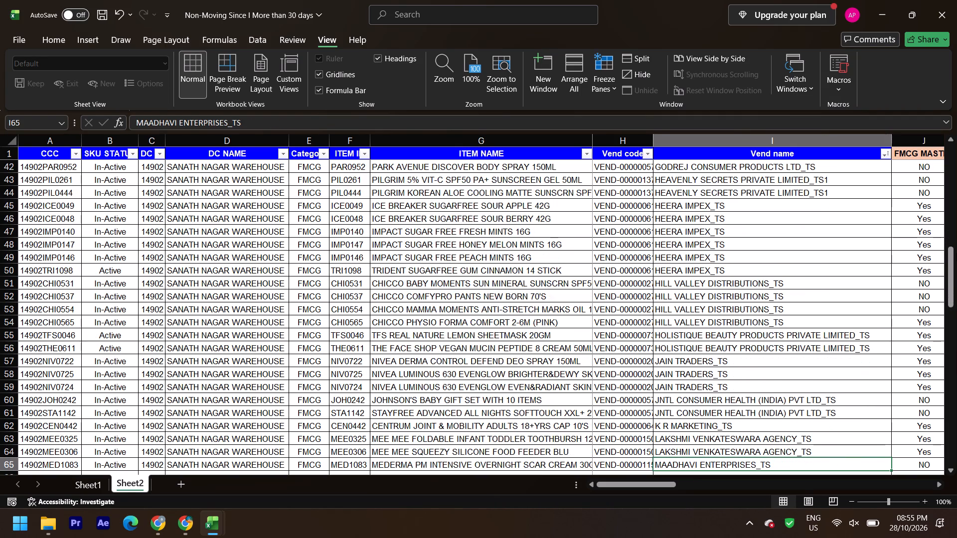
pyautogui.press('Down')
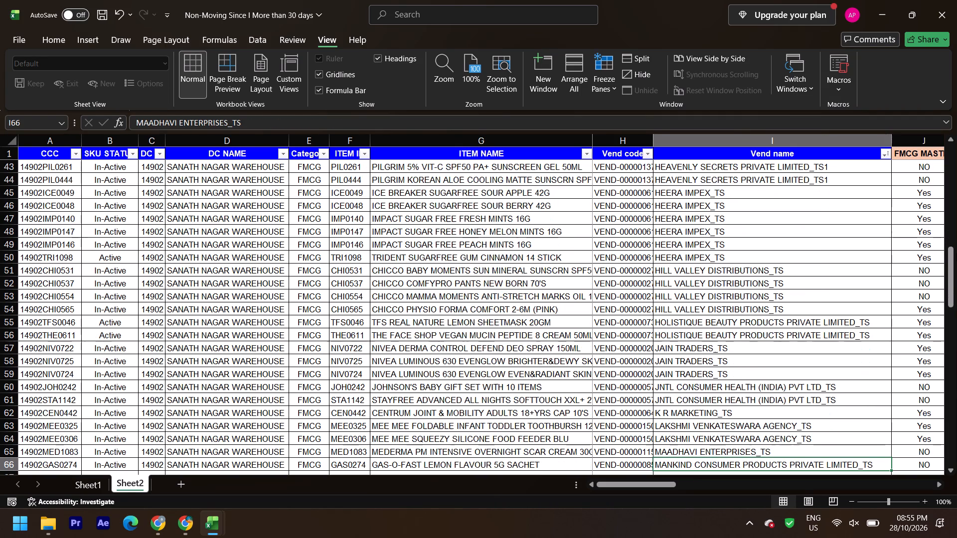
pyautogui.press('Down')
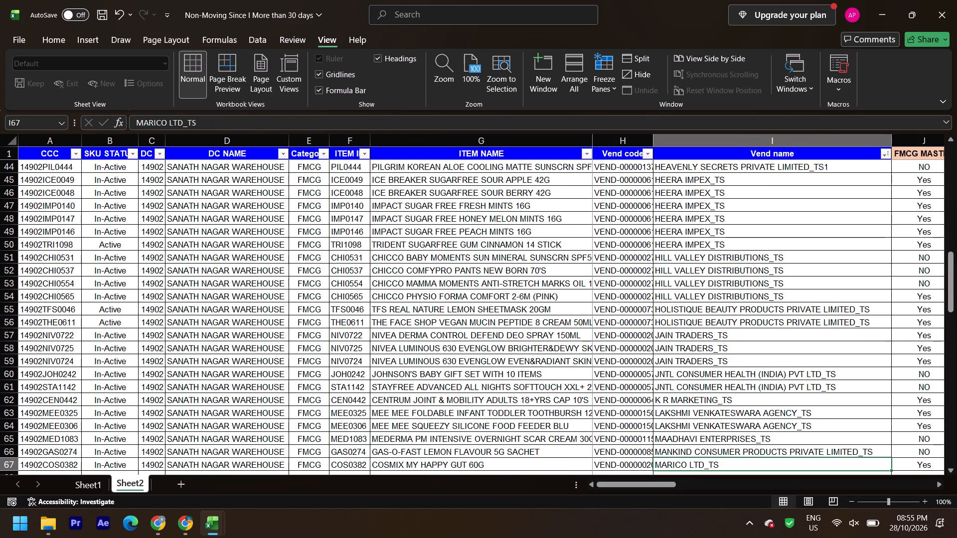
pyautogui.press('Down')
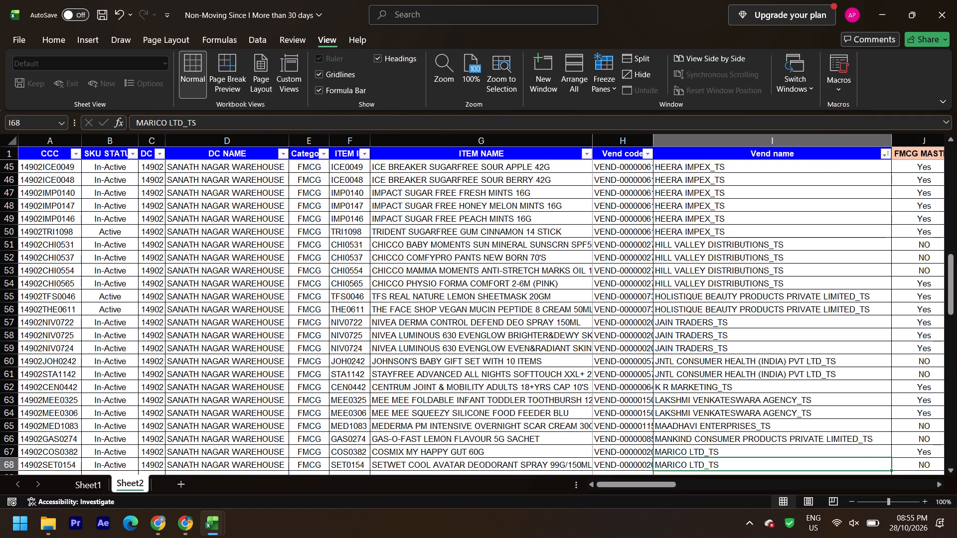
pyautogui.press('Down')
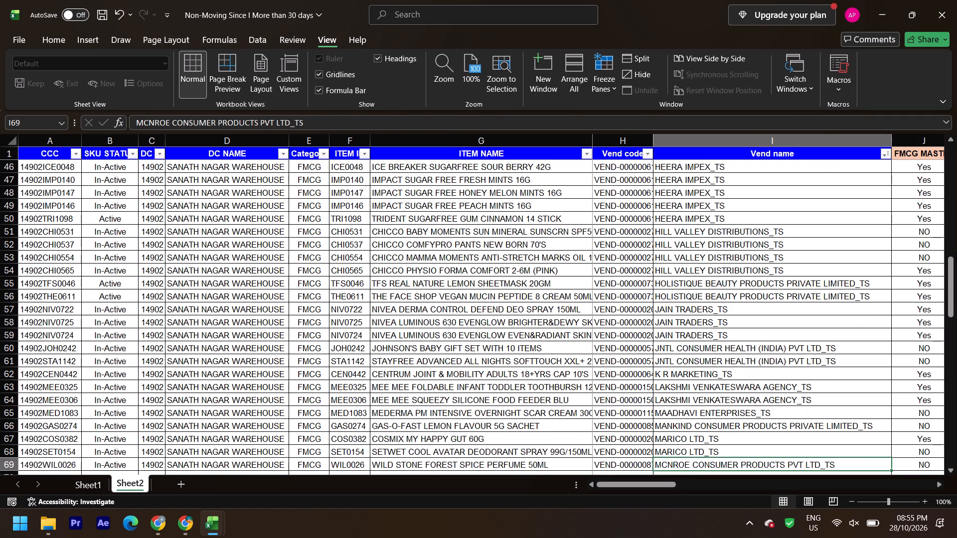
pyautogui.press('Down')
pyautogui.press('Down')
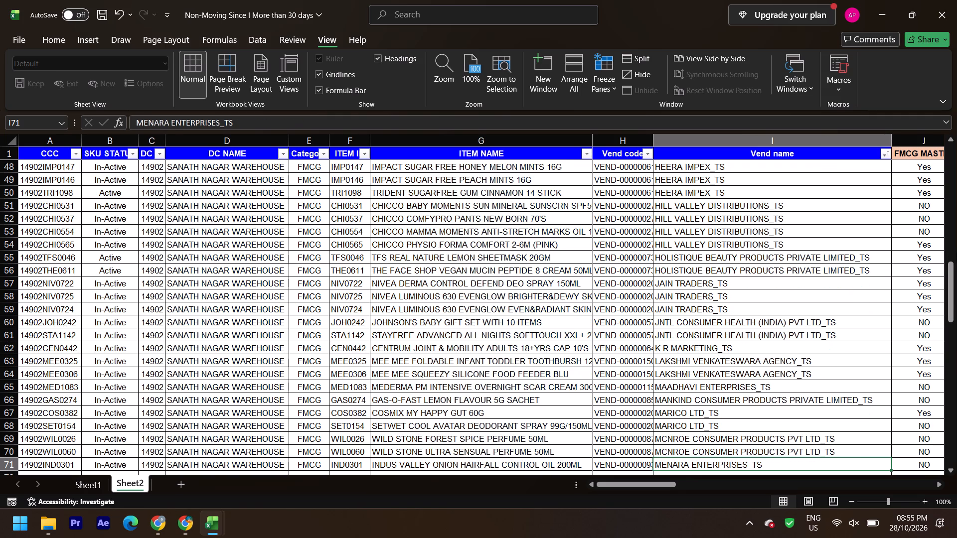
pyautogui.press('Down')
pyautogui.press('Down')
pyautogui.press('Down')
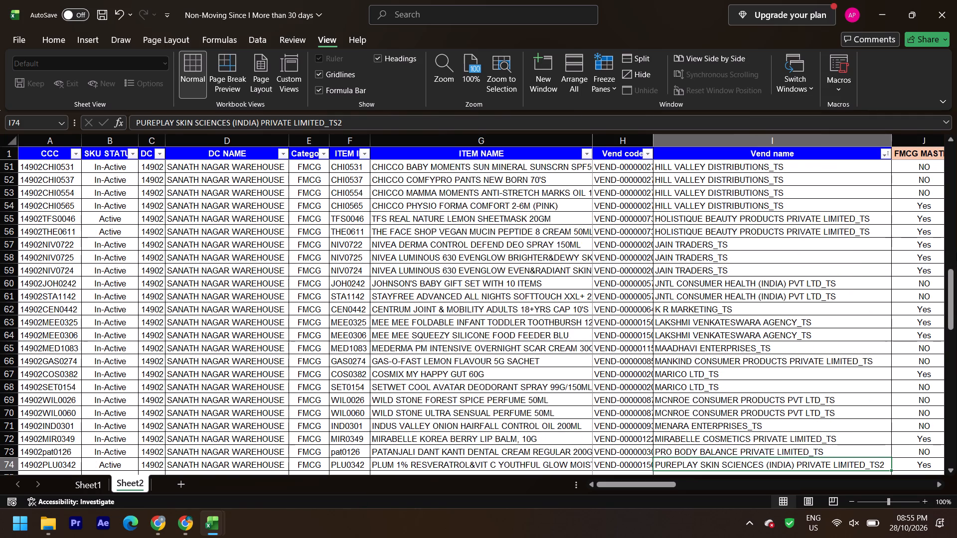
pyautogui.press('Down')
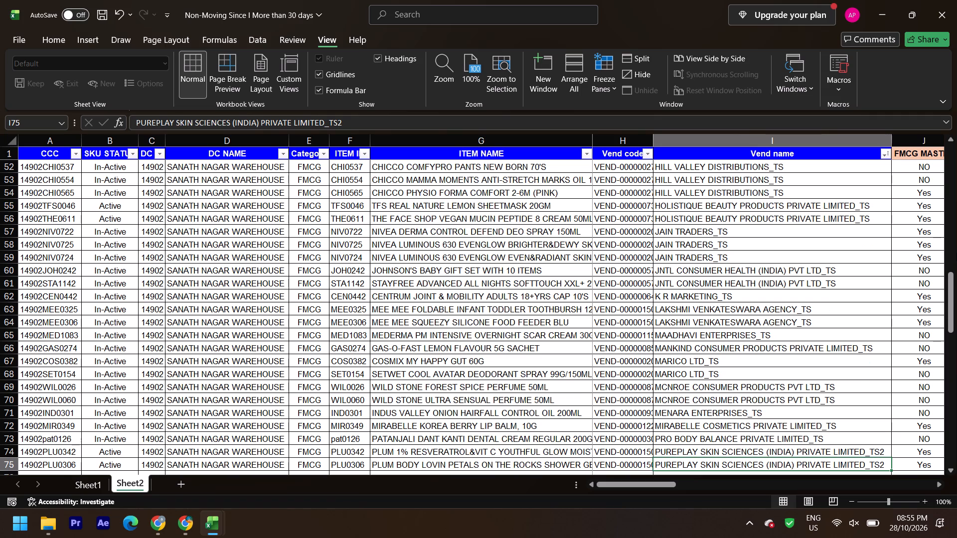
# Continue examining the sorted Vend name column row by row, from I76 through the Pureplay Skin Sciences items to the R for Rabbit items.
pyautogui.press('Down')
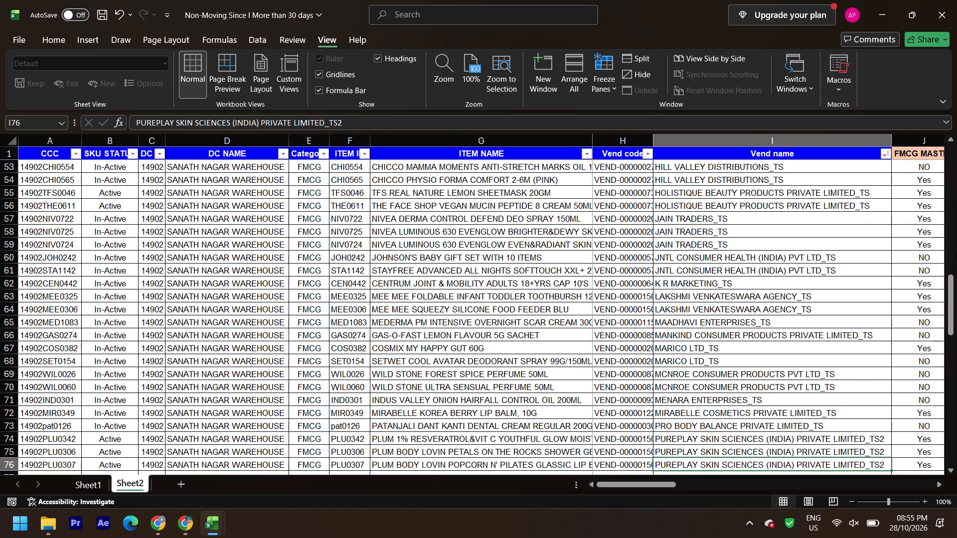
pyautogui.press('Down')
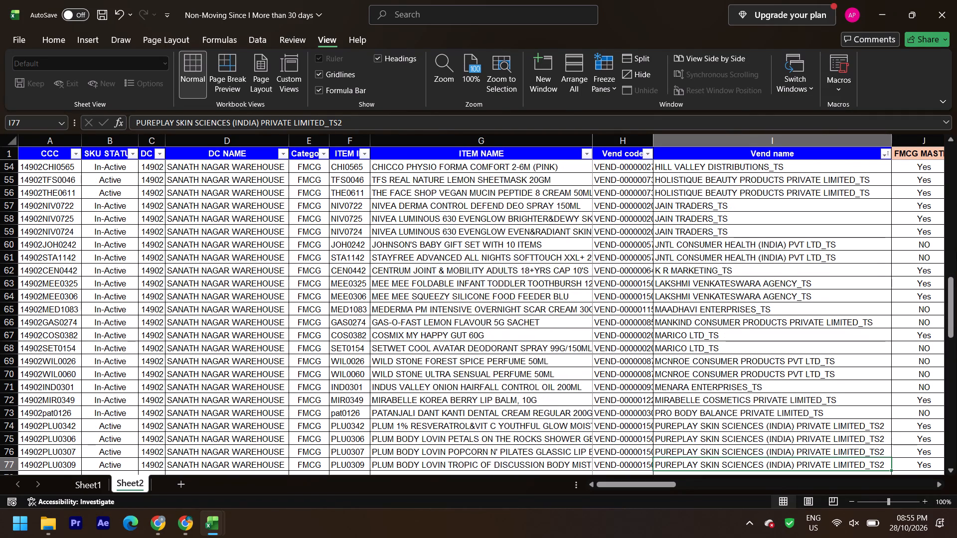
pyautogui.press('Down')
pyautogui.press('Down')
pyautogui.press('Down')
pyautogui.press('Down')
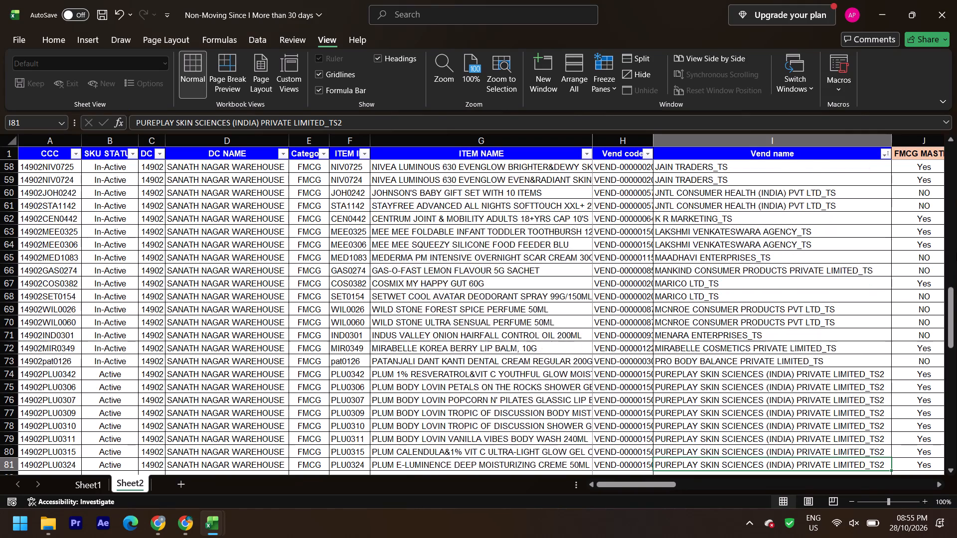
pyautogui.press('Down')
pyautogui.press('Down')
pyautogui.press('Down')
pyautogui.press('Down')
pyautogui.press('Down')
pyautogui.press('Down')
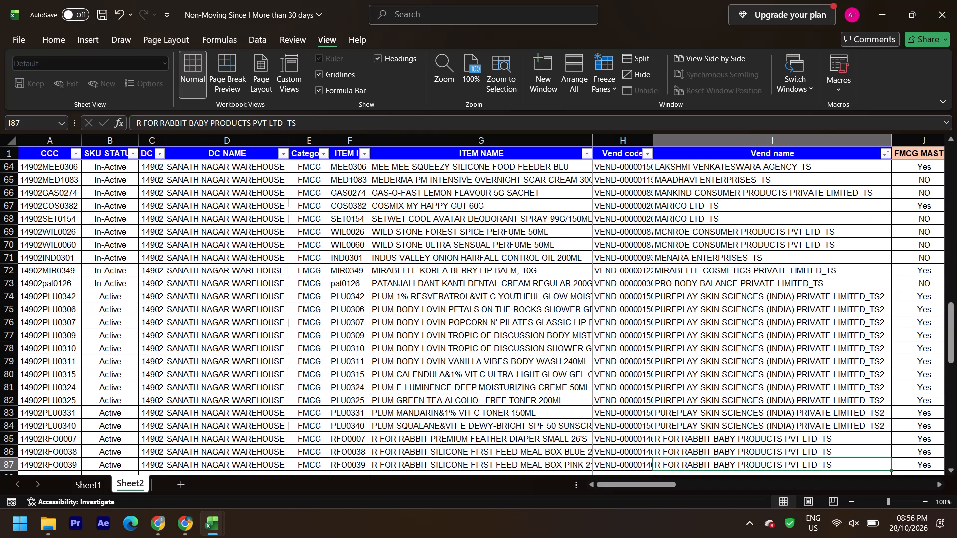
# Examine row 79, Plum Body Lovin Vanilla Vibes Body Wash 240ML, across its monthly sales, stock, receiving date, last sale and Days Slab columns.
pyautogui.press('Up')
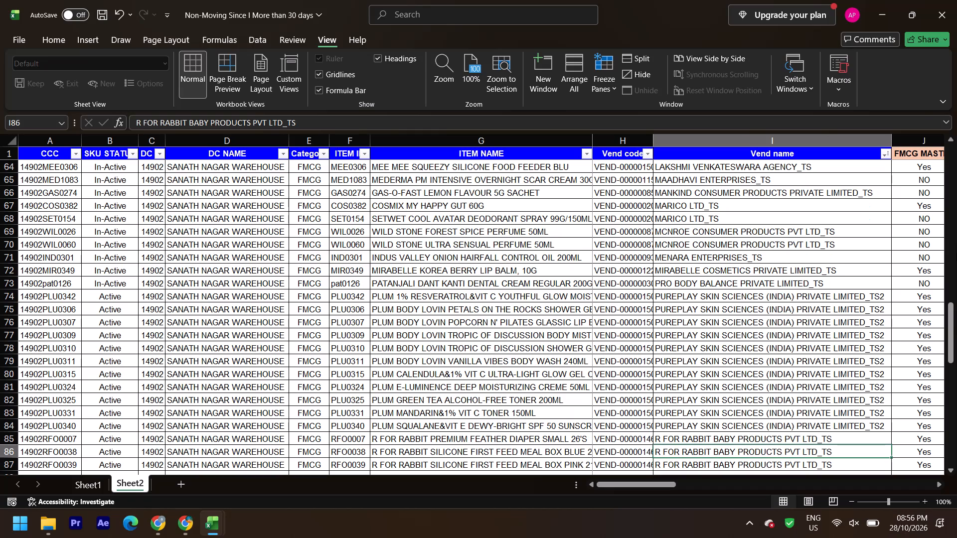
pyautogui.press('Up')
pyautogui.press('Up')
pyautogui.press('Up')
pyautogui.press('Up')
pyautogui.press('Up')
pyautogui.press('Up')
pyautogui.press('Up')
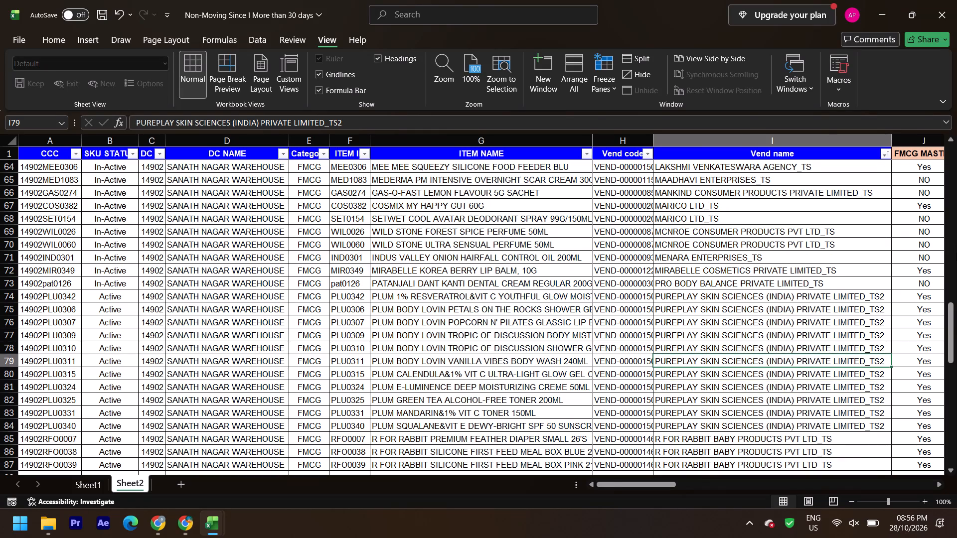
pyautogui.press('Right')
pyautogui.press('Right')
pyautogui.press('Right')
pyautogui.press('Right')
pyautogui.press('Right')
pyautogui.press('Right')
pyautogui.press('Right')
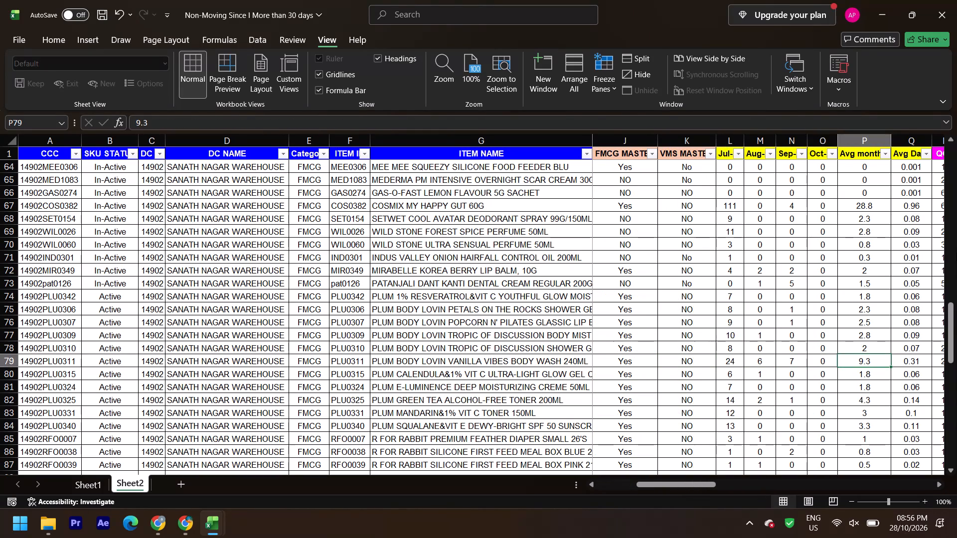
pyautogui.press('Right')
pyautogui.press('Right')
pyautogui.press('Right')
pyautogui.press('Right')
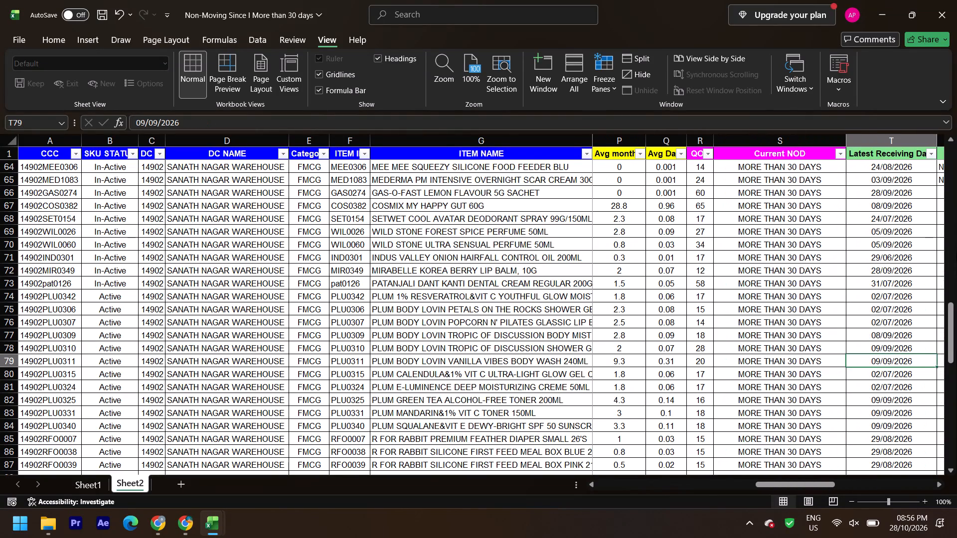
pyautogui.press('Right')
pyautogui.press('Right')
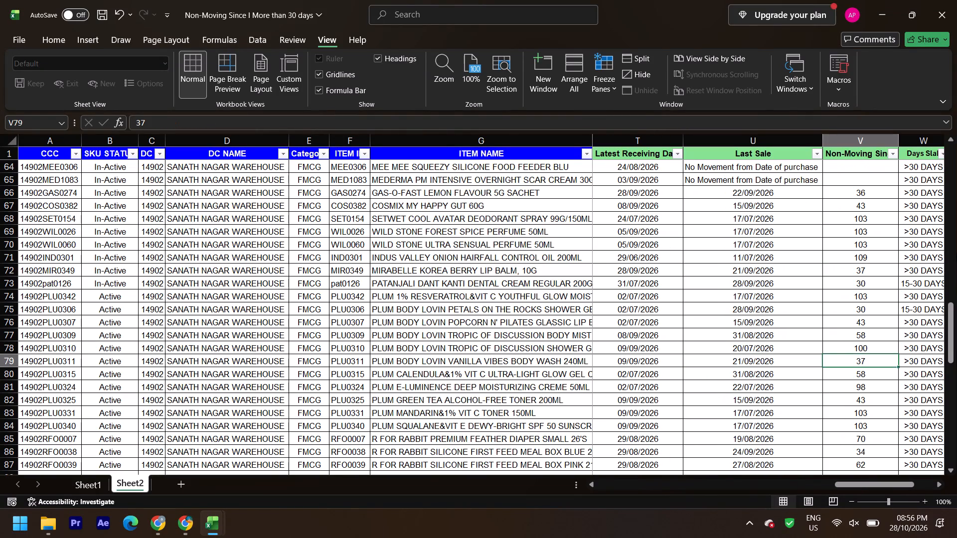
pyautogui.press('Right')
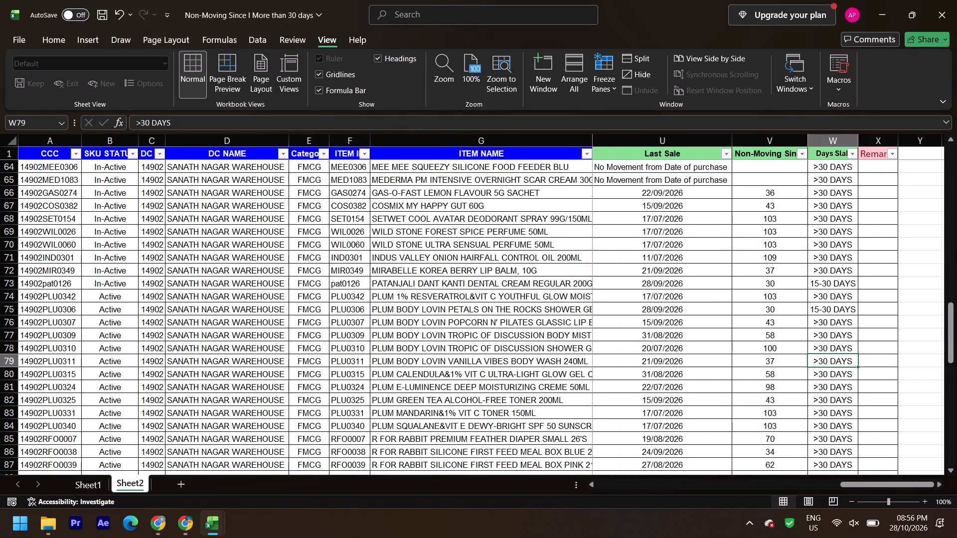
pyautogui.press('Left')
pyautogui.press('Left')
pyautogui.press('Left')
pyautogui.press('Left')
pyautogui.press('Left')
pyautogui.press('Left')
pyautogui.press('Left')
pyautogui.press('Left')
pyautogui.press('Left')
pyautogui.press('Left')
pyautogui.press('Left')
pyautogui.press('Left')
pyautogui.press('Left')
pyautogui.press('Left')
pyautogui.press('Left')
pyautogui.press('Left')
pyautogui.press('Left')
pyautogui.press('Left')
pyautogui.press('Left')
pyautogui.press('Left')
pyautogui.press('Right')
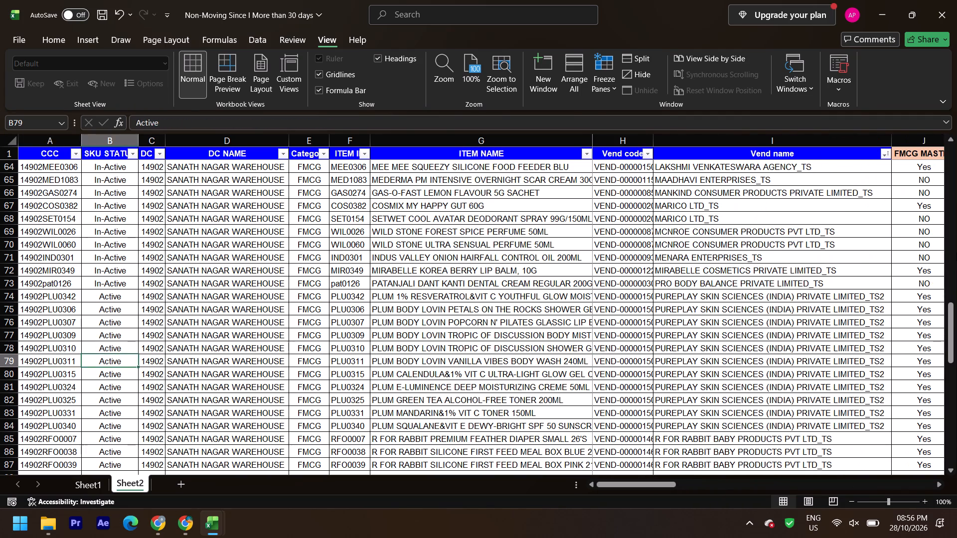
pyautogui.press('Right')
pyautogui.press('Right')
pyautogui.press('Right')
pyautogui.press('Right')
pyautogui.press('Right')
pyautogui.press('Right')
pyautogui.press('Right')
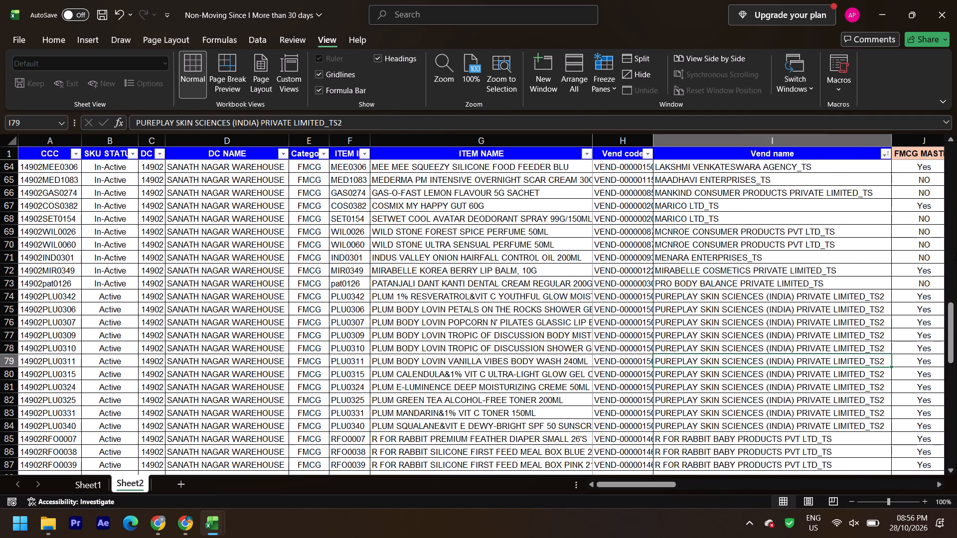
# Examine the rest of the sorted Vend name column, from the Pureplay items down to the Venkateshwara Agencies items in row 118.
pyautogui.press('Down')
pyautogui.press('Down')
pyautogui.press('Down')
pyautogui.press('Down')
pyautogui.press('Down')
pyautogui.press('Down')
pyautogui.press('Down')
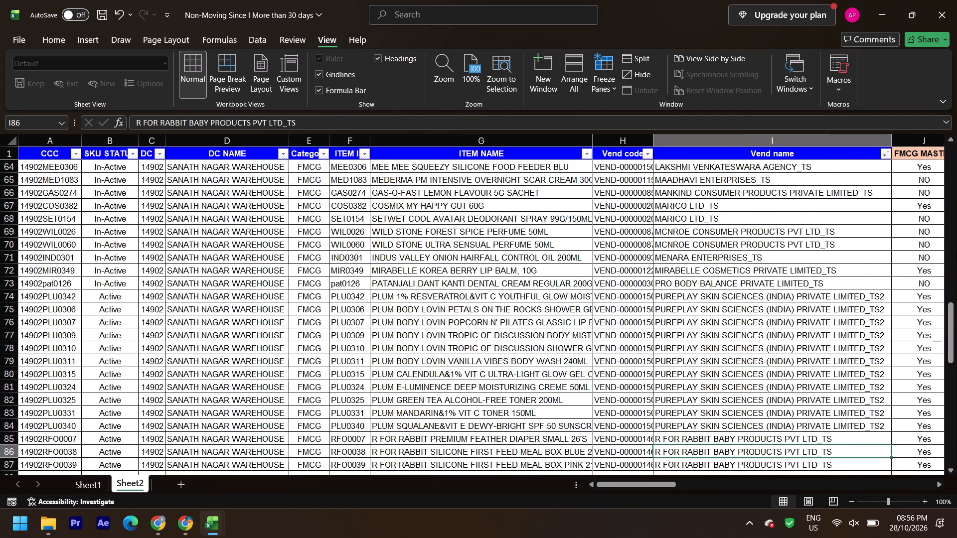
pyautogui.press('Down')
pyautogui.press('Down')
pyautogui.press('Down')
pyautogui.press('Down')
pyautogui.press('Down')
pyautogui.press('Down')
pyautogui.press('Down')
pyautogui.press('Down')
pyautogui.press('Down')
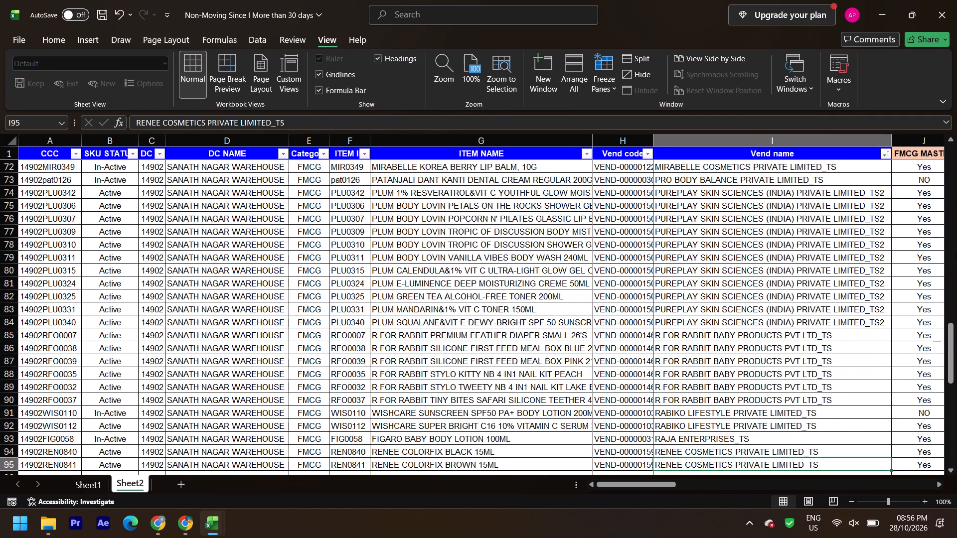
pyautogui.press('Down')
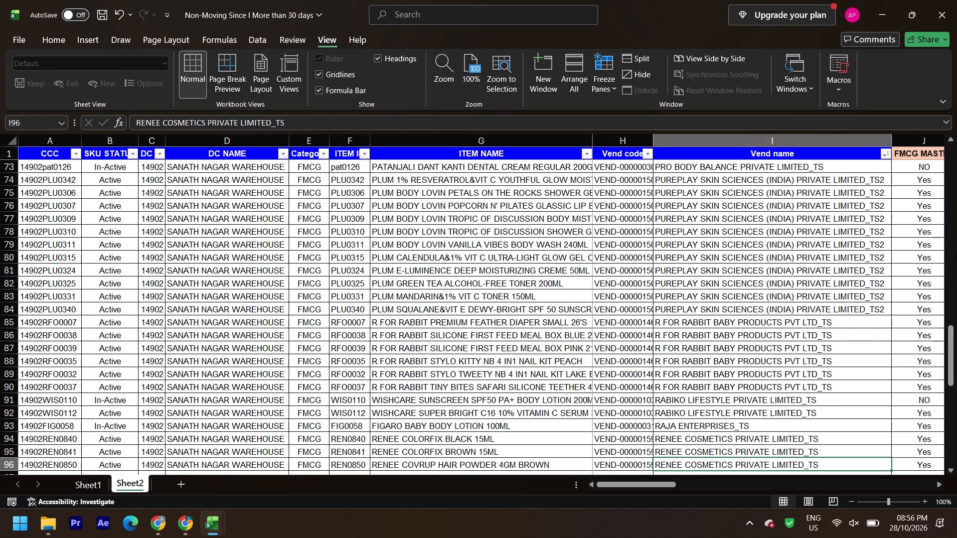
pyautogui.press('Down')
pyautogui.press('Down')
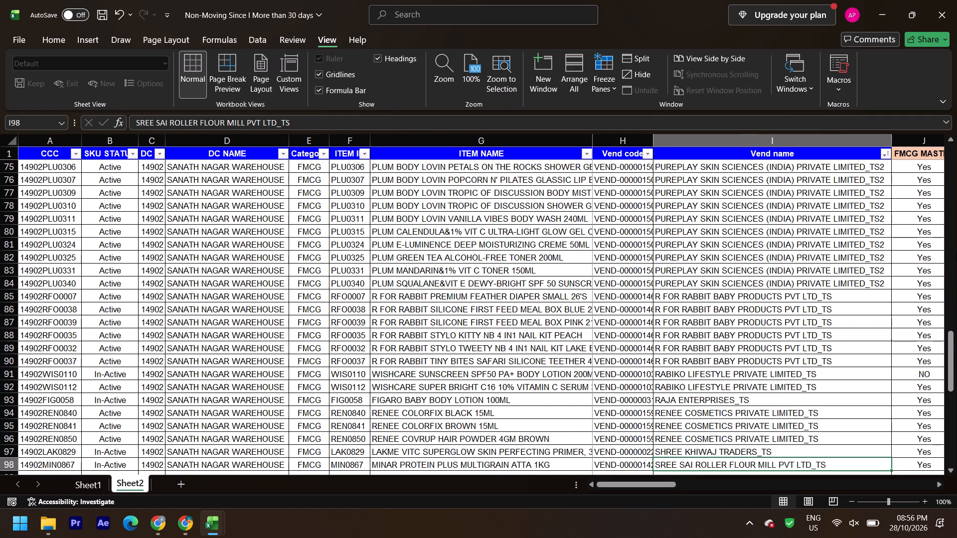
pyautogui.press('Down')
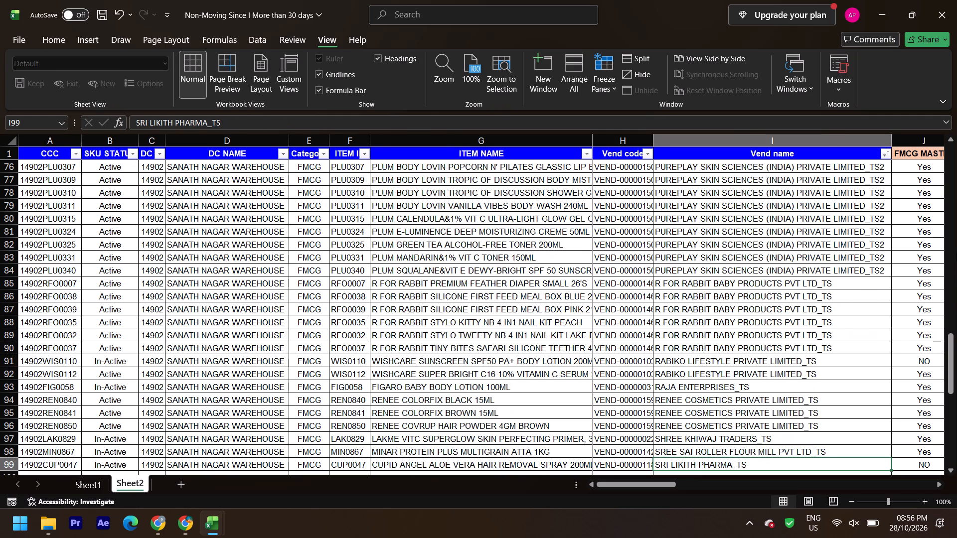
pyautogui.press('Down')
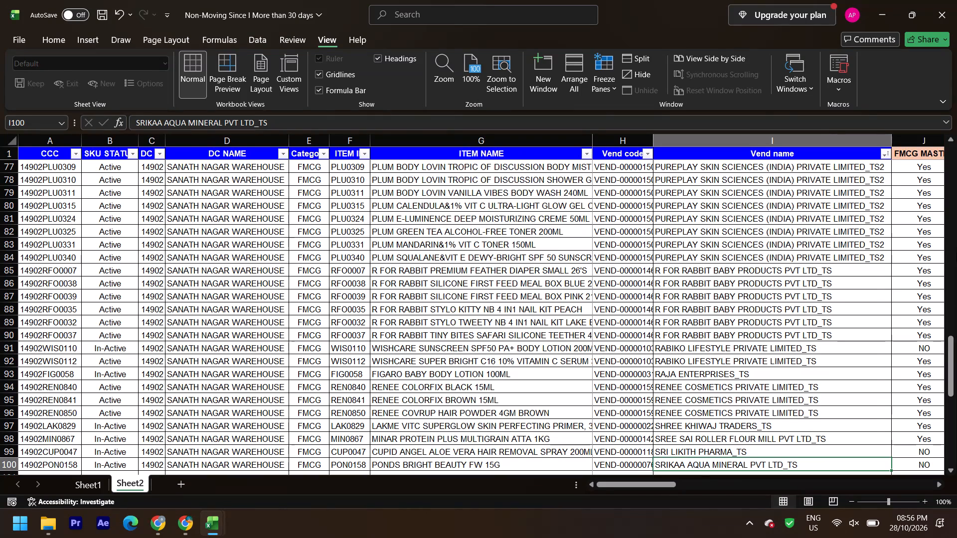
pyautogui.press('Down')
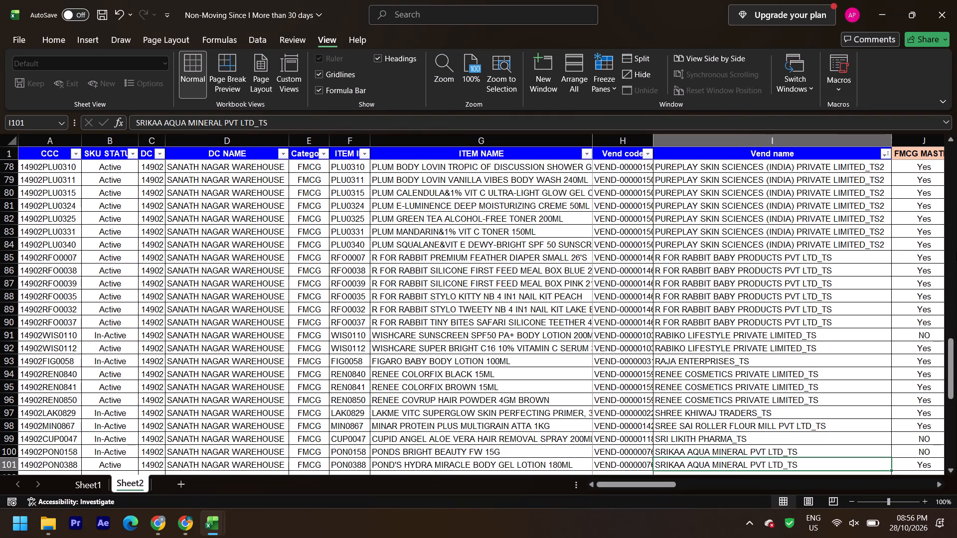
pyautogui.press('Down')
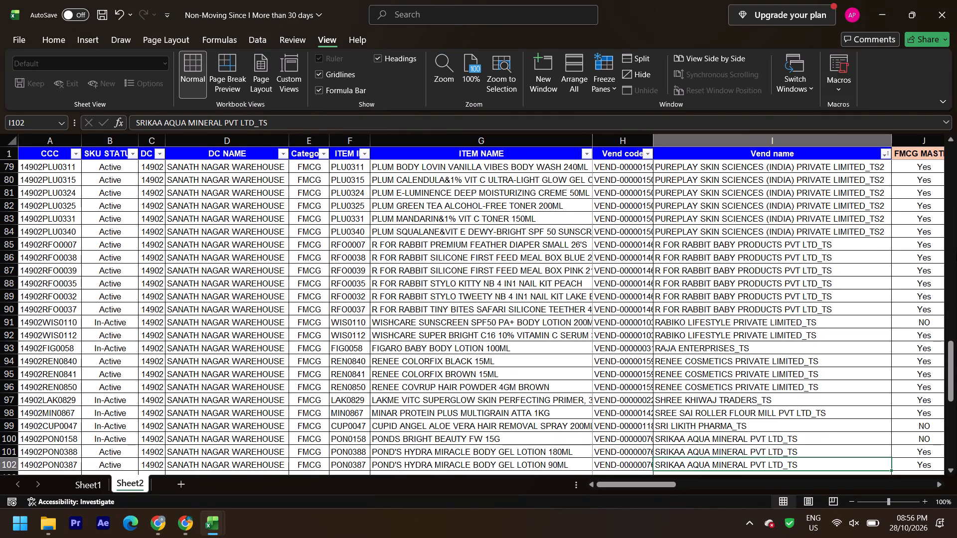
pyautogui.press('Down')
pyautogui.press('Down')
pyautogui.press('Down')
pyautogui.press('Down')
pyautogui.press('Down')
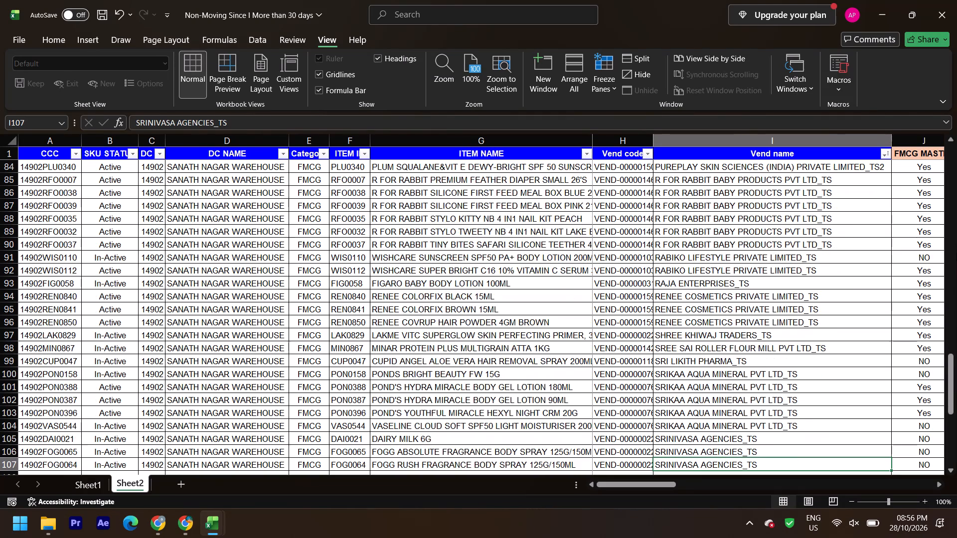
pyautogui.press('Down')
pyautogui.press('Down')
pyautogui.press('Down')
pyautogui.press('Down')
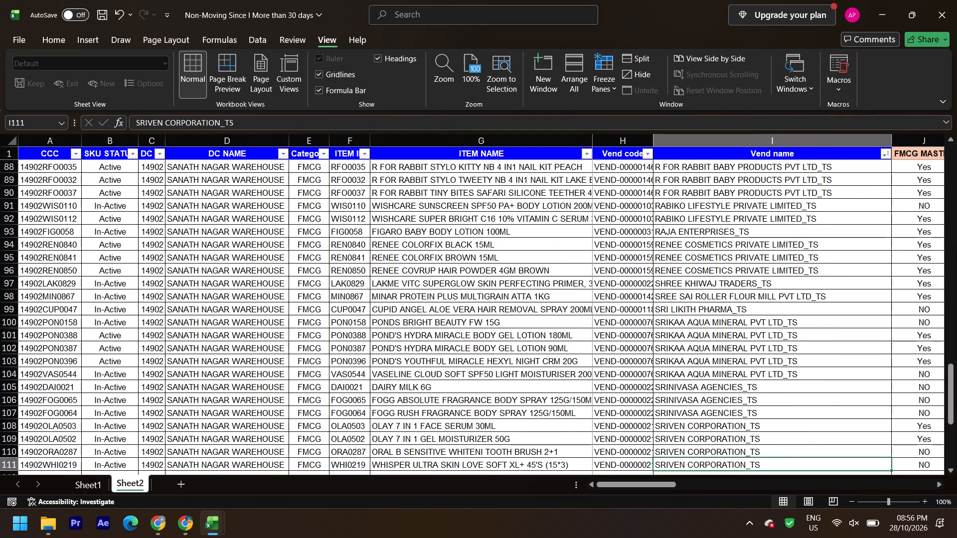
pyautogui.press('Down')
pyautogui.press('Down')
pyautogui.press('Down')
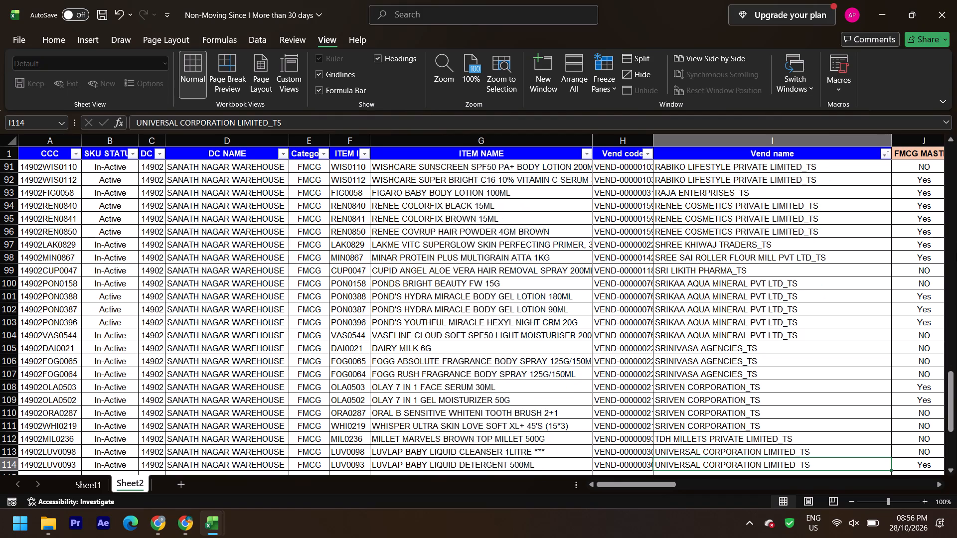
pyautogui.press('Down')
pyautogui.press('Down')
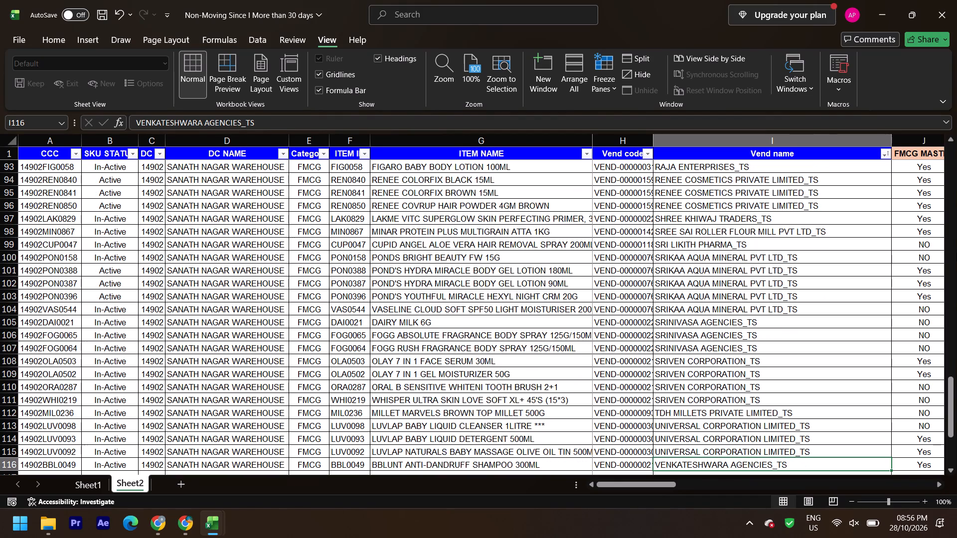
pyautogui.press('Down')
pyautogui.press('Down')
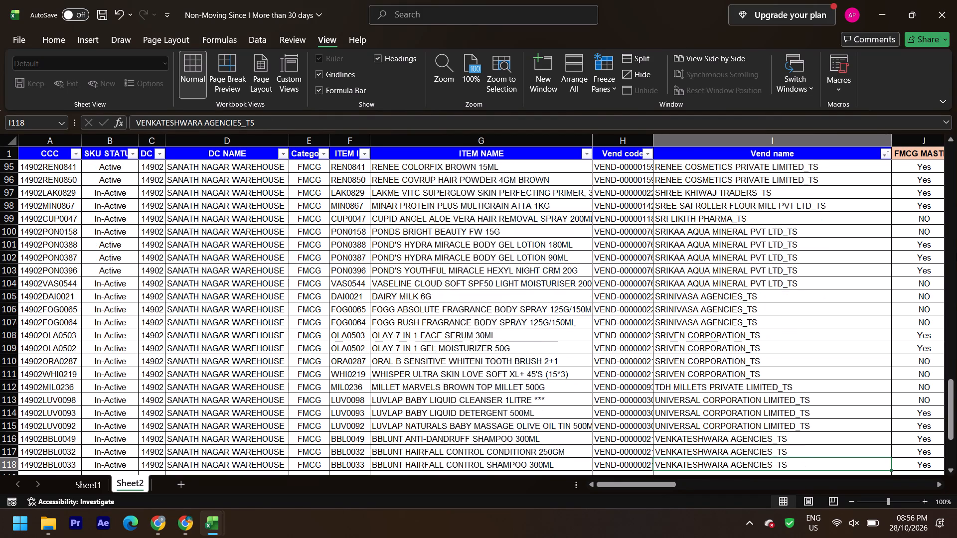
# Examine row 114, Luvlap Baby Liquid Detergent 500ML, comparing its vendor, FMCG and VMS master flags, monthly sales, averages, stock and Current NOD.
pyautogui.press('Up')
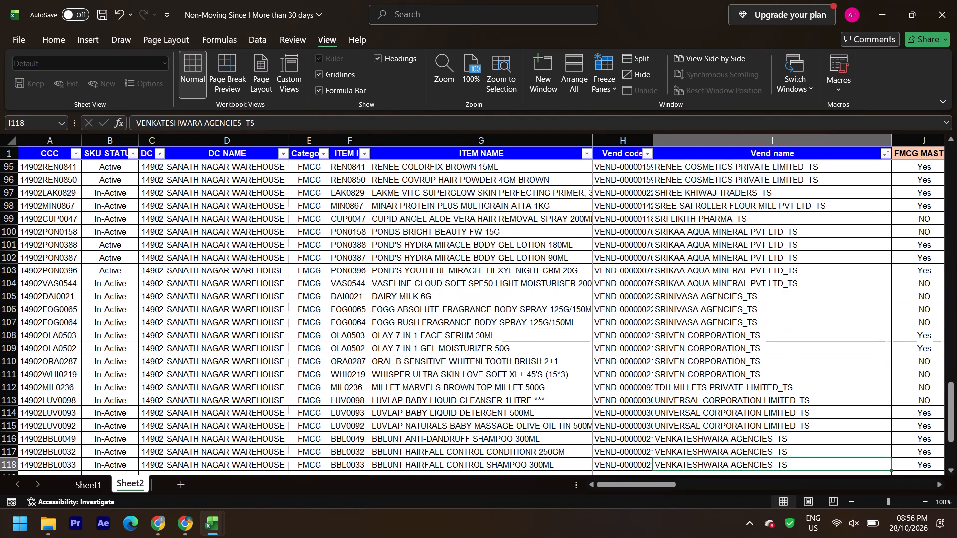
pyautogui.press('Up')
pyautogui.press('Up')
pyautogui.press('Up')
pyautogui.press('Right')
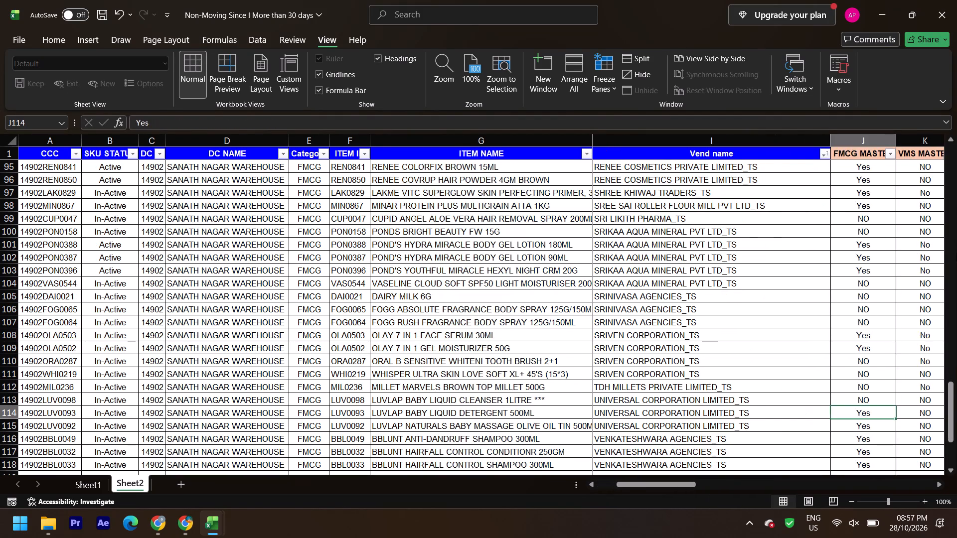
pyautogui.press('Right')
pyautogui.press('Right')
pyautogui.press('Right')
pyautogui.press('Right')
pyautogui.press('Right')
pyautogui.press('Right')
pyautogui.press('Right')
pyautogui.press('Right')
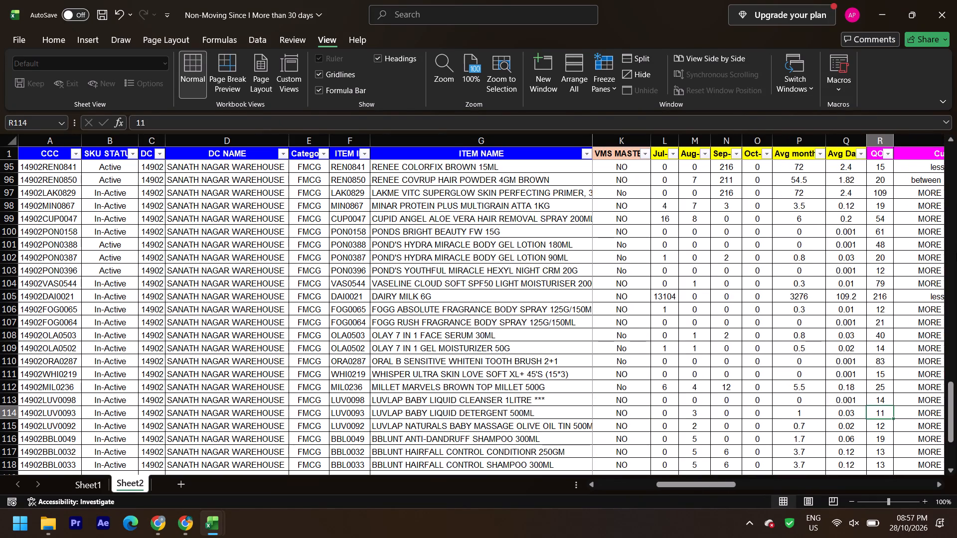
pyautogui.press('Right')
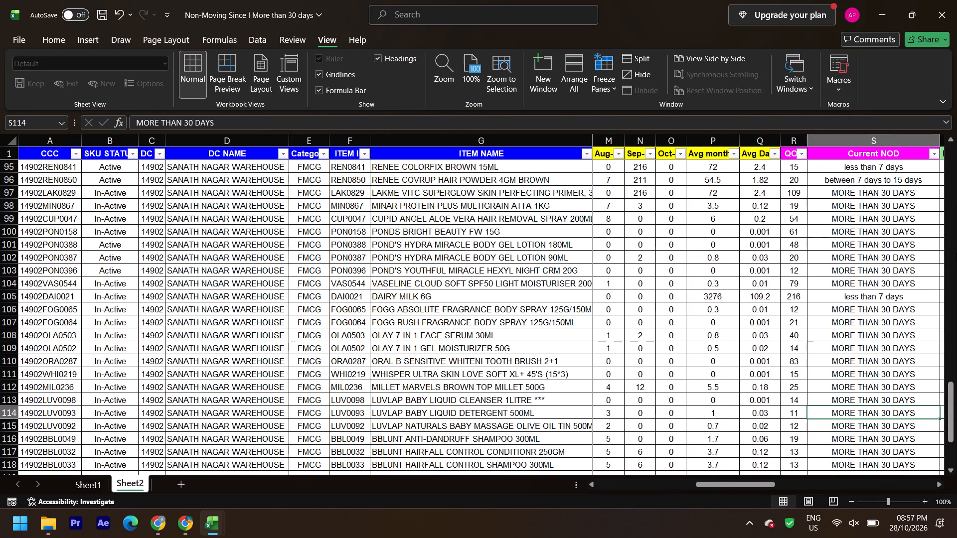
pyautogui.press('Left')
pyautogui.press('Left')
pyautogui.press('Left')
pyautogui.press('Left')
pyautogui.press('Left')
pyautogui.press('Left')
pyautogui.press('Left')
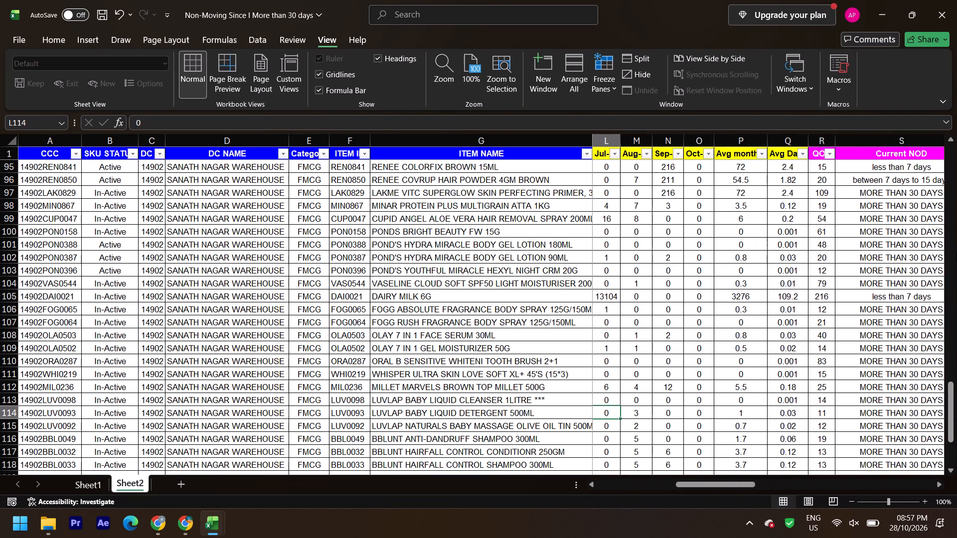
pyautogui.press('Left')
pyautogui.press('Left')
pyautogui.press('Right')
pyautogui.press('Right')
pyautogui.press('Right')
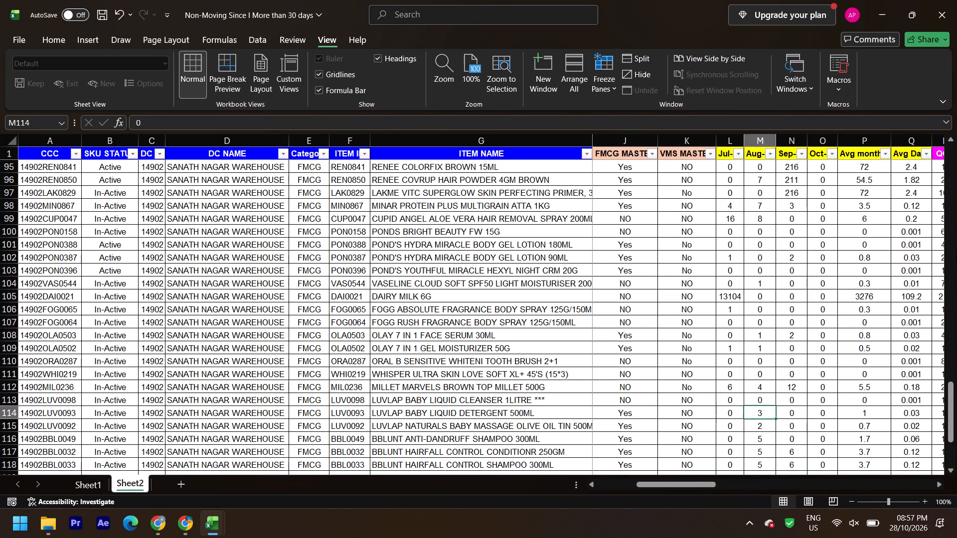
pyautogui.press('Right')
pyautogui.press('Right')
pyautogui.press('Right')
pyautogui.press('Right')
pyautogui.press('Right')
pyautogui.press('Right')
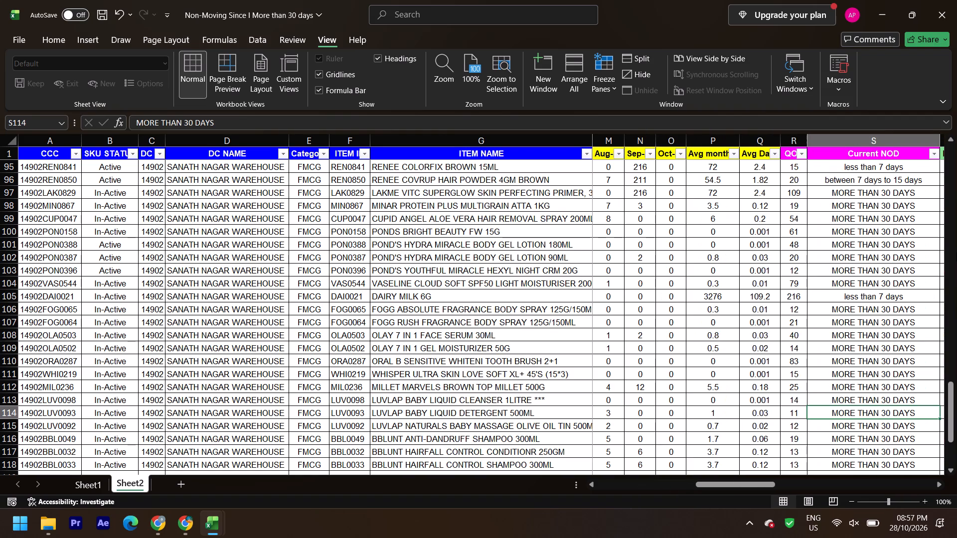
pyautogui.press('Left')
pyautogui.press('Left')
pyautogui.press('Left')
pyautogui.press('Left')
pyautogui.press('Left')
pyautogui.press('Left')
pyautogui.press('Left')
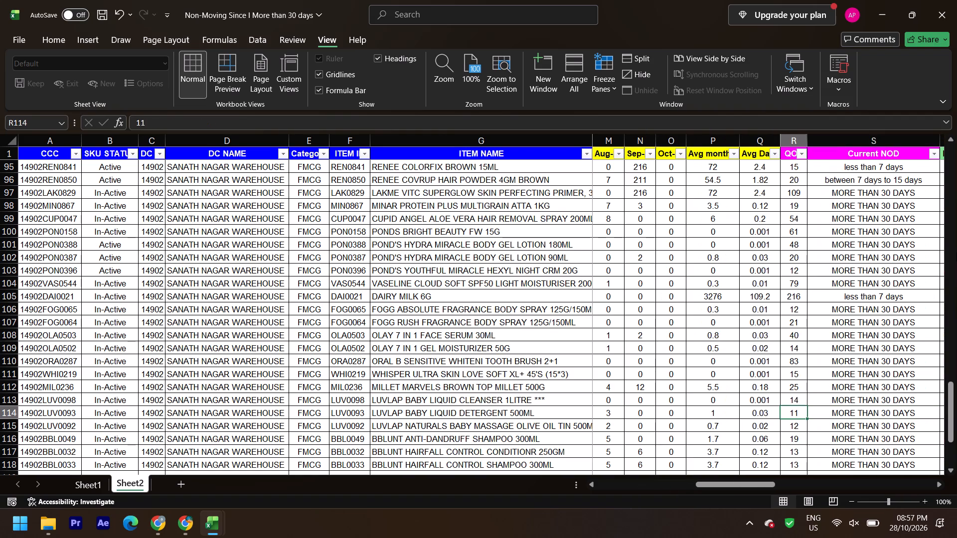
pyautogui.press('Left')
pyautogui.press('Left')
pyautogui.press('Left')
pyautogui.press('Left')
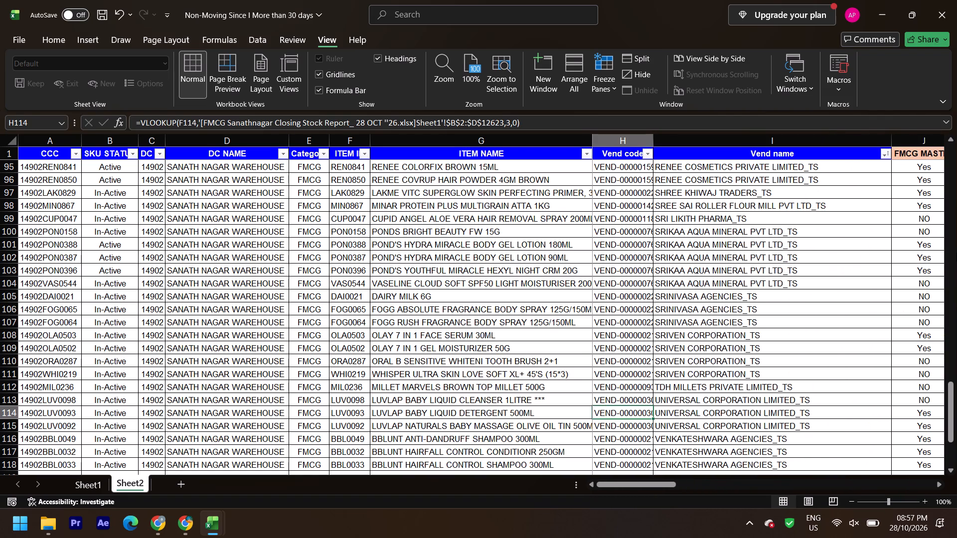
pyautogui.press('Left')
pyautogui.press('Left')
# Examine the Luvlap Baby Liquid Detergent row from its vendor details through Latest Receiving Date, Last Sale, Non-Moving Since and Days Slab.
pyautogui.press('Right')
pyautogui.press('Right')
pyautogui.press('Right')
pyautogui.press('Right')
pyautogui.press('Right')
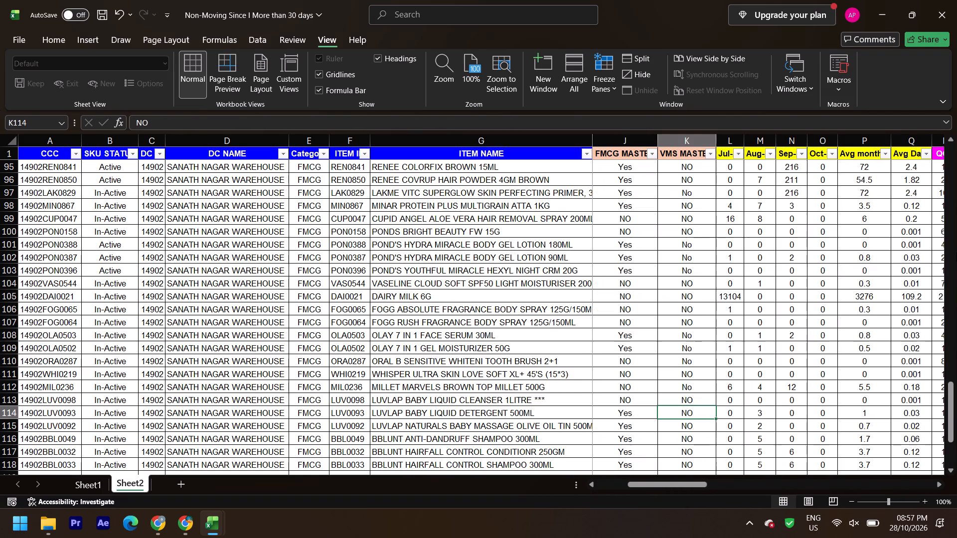
pyautogui.press('Right')
pyautogui.press('Right')
pyautogui.press('Right')
pyautogui.press('Right')
pyautogui.press('Right')
pyautogui.press('Right')
pyautogui.press('Right')
pyautogui.press('Right')
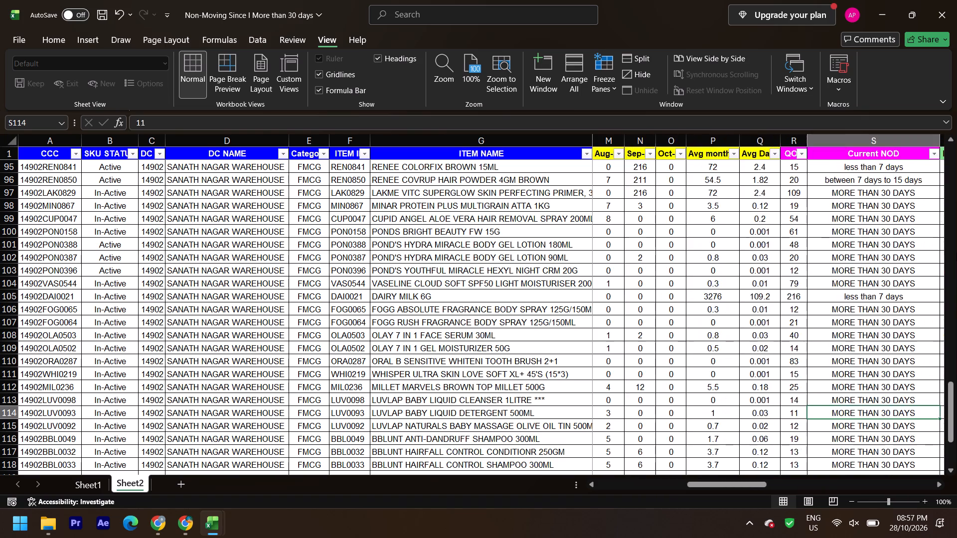
pyautogui.press('Right')
pyautogui.press('Right')
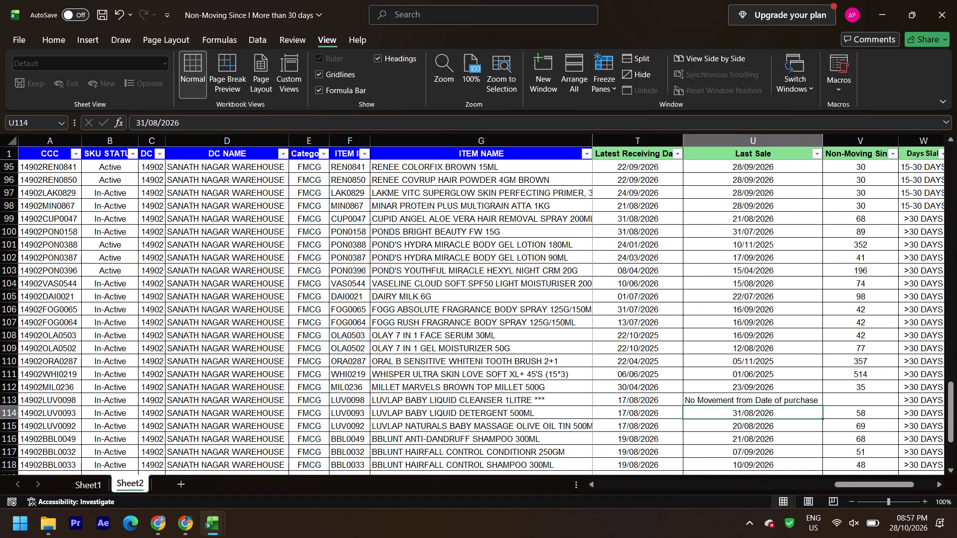
pyautogui.press('Right')
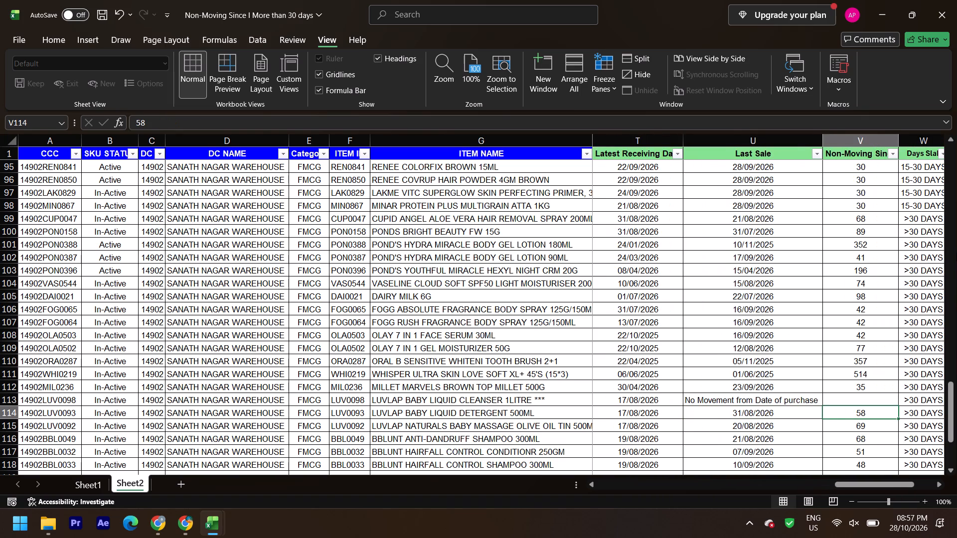
pyautogui.press('Right')
pyautogui.press('Left')
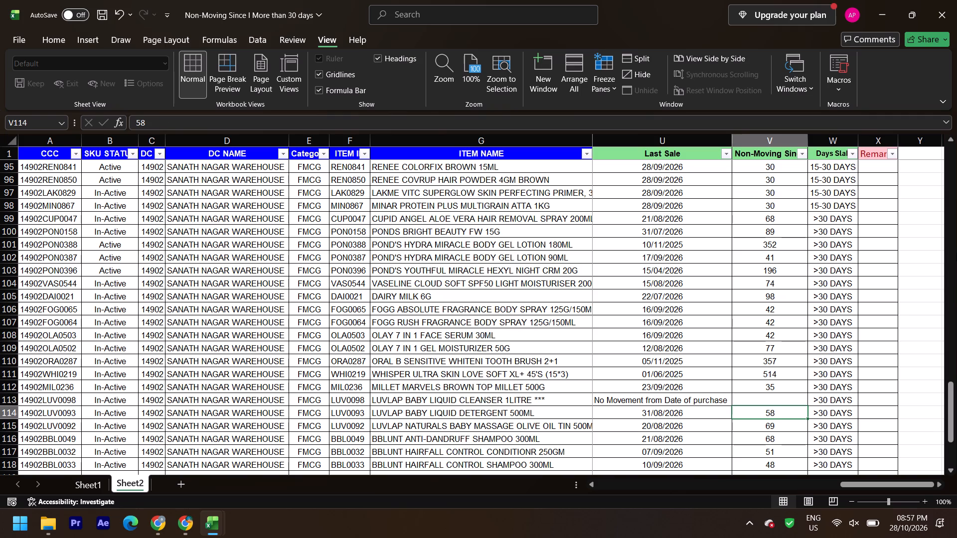
# Examine row 113, Luvlap Baby Liquid Cleanser 1Litre, checking its Last Sale entry, item and vendor details, and FMCG and VMS master flags.
pyautogui.press('Up')
pyautogui.press('Left')
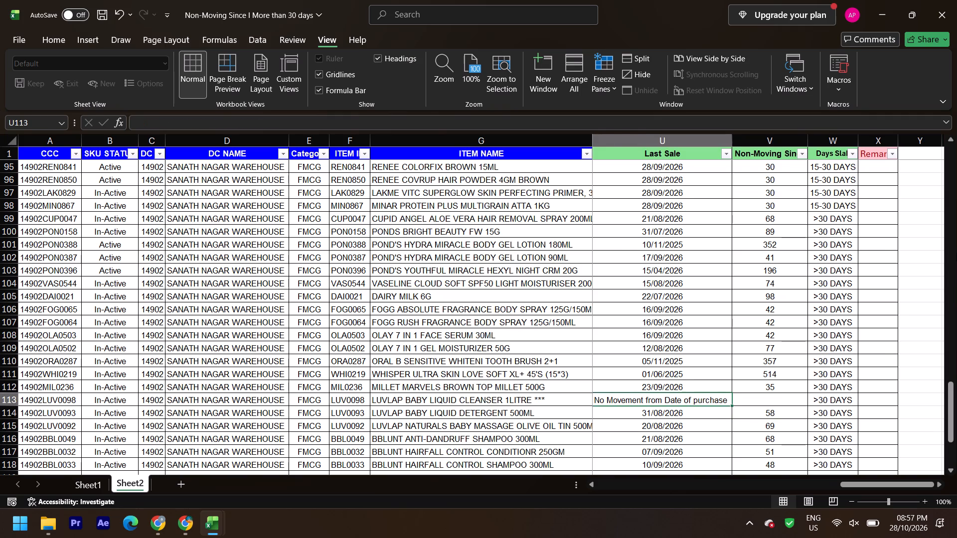
pyautogui.press('Left')
pyautogui.press('Left')
pyautogui.press('Left')
pyautogui.press('Left')
pyautogui.press('Left')
pyautogui.press('Left')
pyautogui.press('Left')
pyautogui.press('Left')
pyautogui.press('Left')
pyautogui.press('Left')
pyautogui.press('Left')
pyautogui.press('Left')
pyautogui.press('Left')
pyautogui.press('Left')
pyautogui.press('Left')
pyautogui.press('Left')
pyautogui.press('Left')
pyautogui.press('Left')
pyautogui.press('Left')
pyautogui.press('Left')
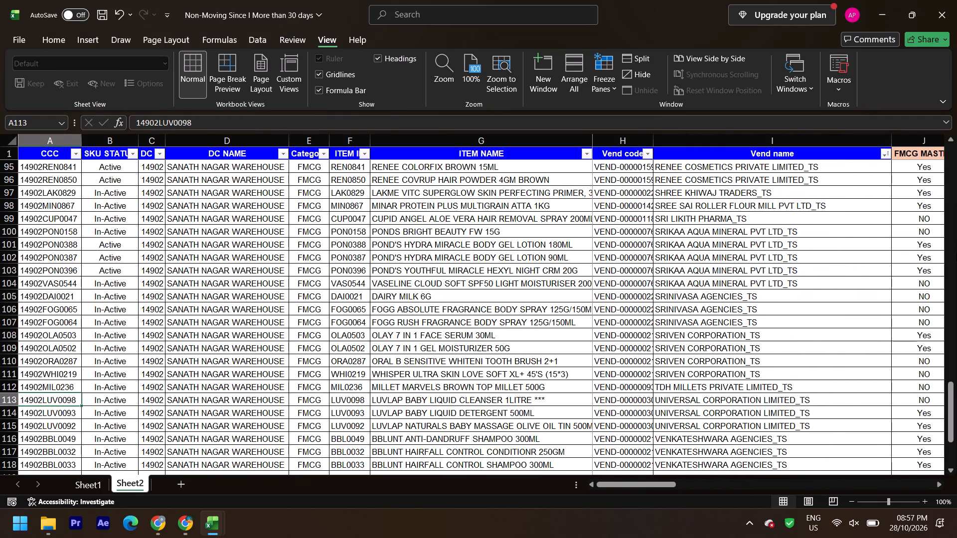
pyautogui.press('Right')
pyautogui.press('Right')
pyautogui.press('Right')
pyautogui.press('Right')
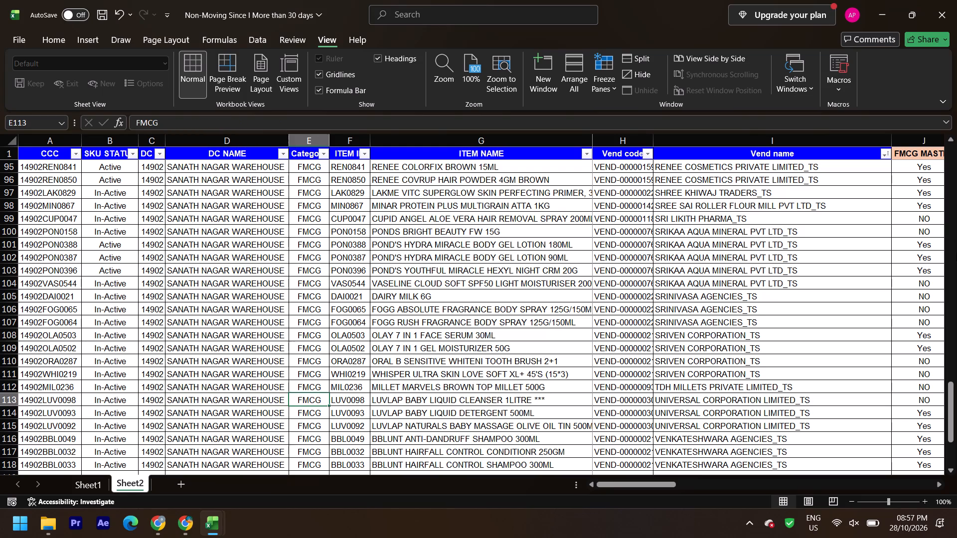
pyautogui.press('Right')
pyautogui.press('Right')
pyautogui.press('Right')
pyautogui.press('Right')
pyautogui.press('Right')
pyautogui.press('Right')
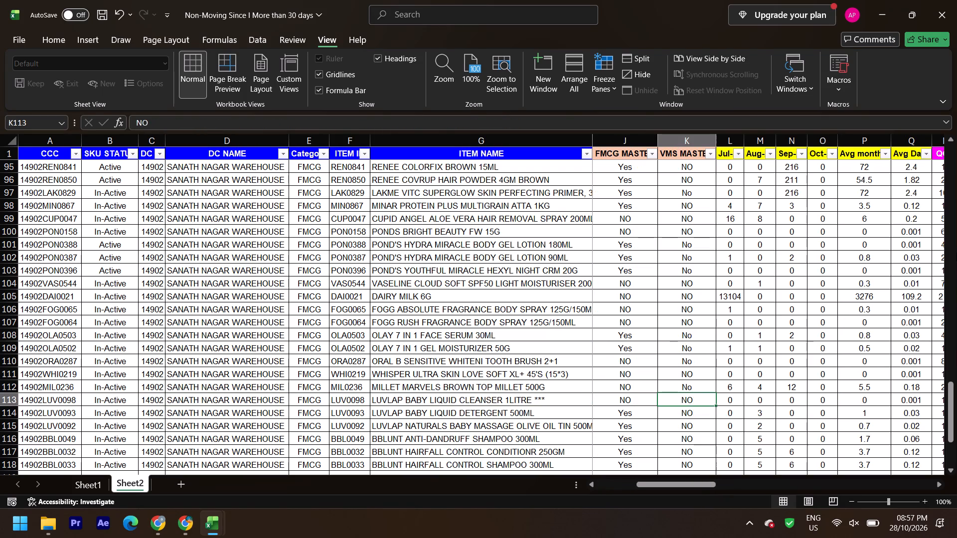
# Examine row 113, Luvlap Baby Liquid Cleanser 1Litre, from its monthly sales and averages through its stock quantity and Current NOD.
pyautogui.press('Right')
pyautogui.press('Right')
pyautogui.press('Right')
pyautogui.press('Right')
pyautogui.press('Right')
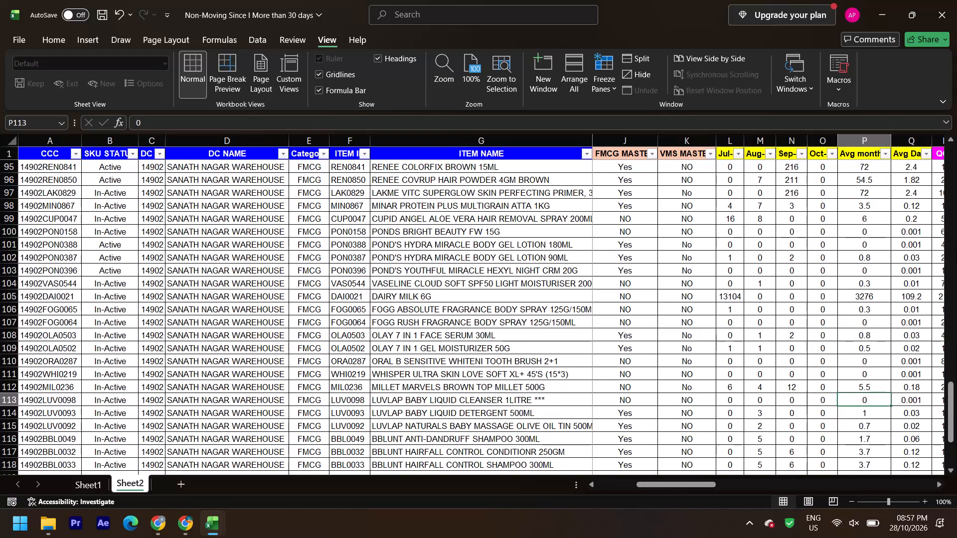
pyautogui.press('Right')
pyautogui.press('Right')
pyautogui.press('Right')
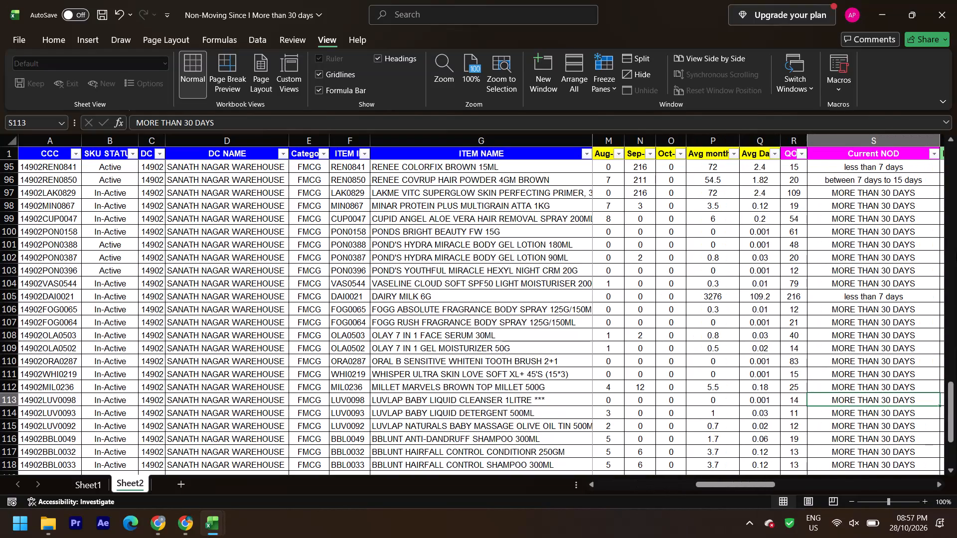
# Copy the item ID LUV0098 of Luvlap Baby Liquid Cleanser 1Litre from row 113.
pyautogui.press('Left')
pyautogui.press('Left')
pyautogui.press('Left')
pyautogui.press('Left')
pyautogui.press('Left')
pyautogui.press('Left')
pyautogui.press('Left')
pyautogui.press('Left')
pyautogui.press('Left')
pyautogui.press('Left')
pyautogui.press('Left')
pyautogui.press('Left')
pyautogui.press('Left')
pyautogui.press('Left')
pyautogui.press('Left')
pyautogui.press('Left')
pyautogui.press('Left')
pyautogui.press('Left')
pyautogui.press('Left')
pyautogui.press('Left')
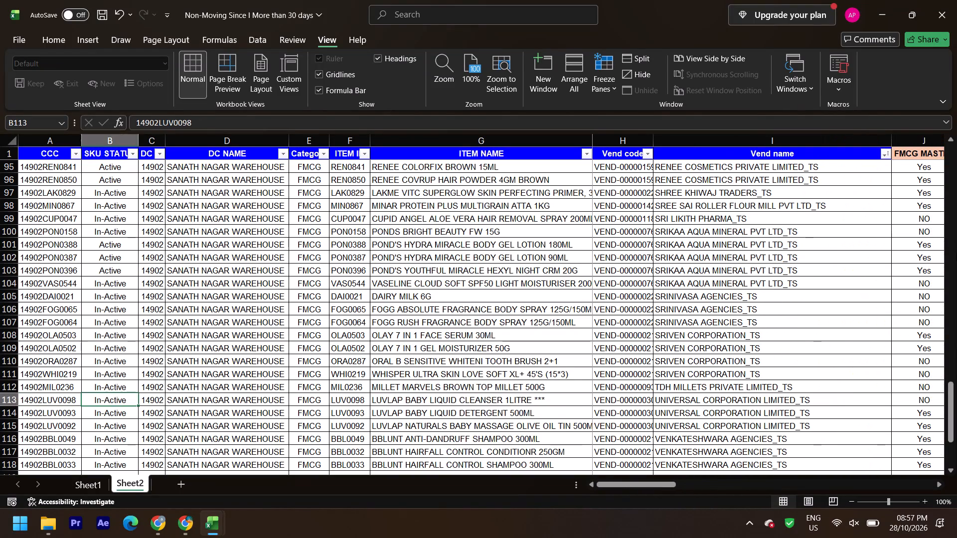
pyautogui.press('Right')
pyautogui.press('Right')
pyautogui.press('Right')
pyautogui.press('Right')
pyautogui.press('Right')
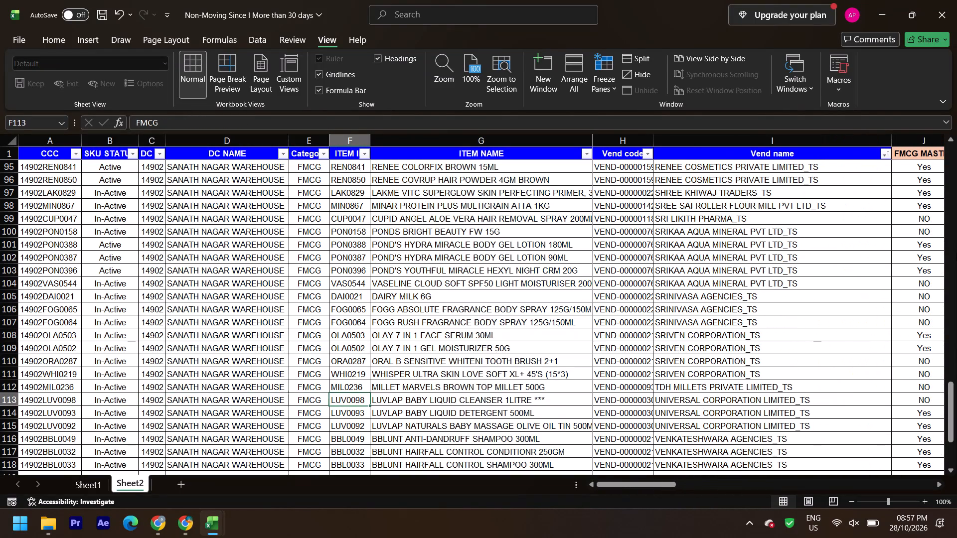
pyautogui.hotkey('ctrl', 'c')
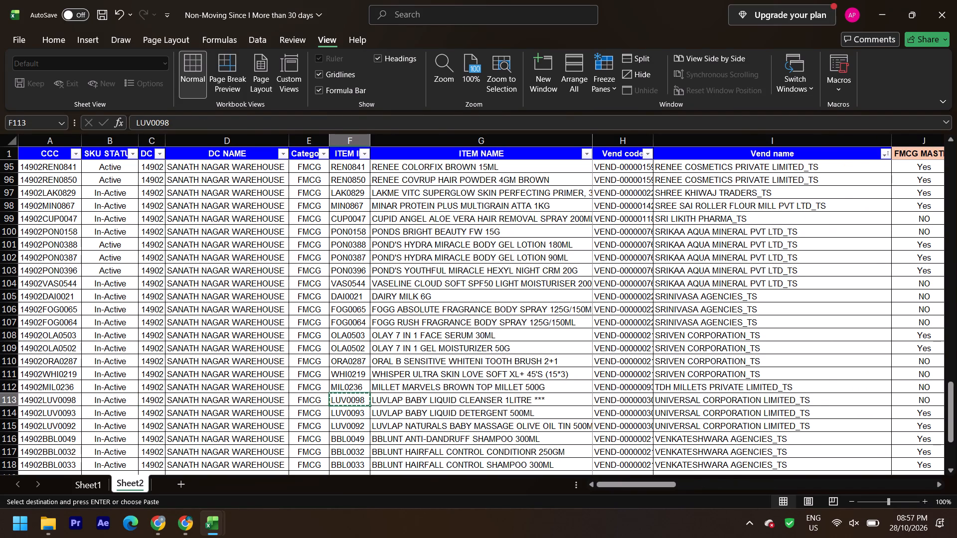
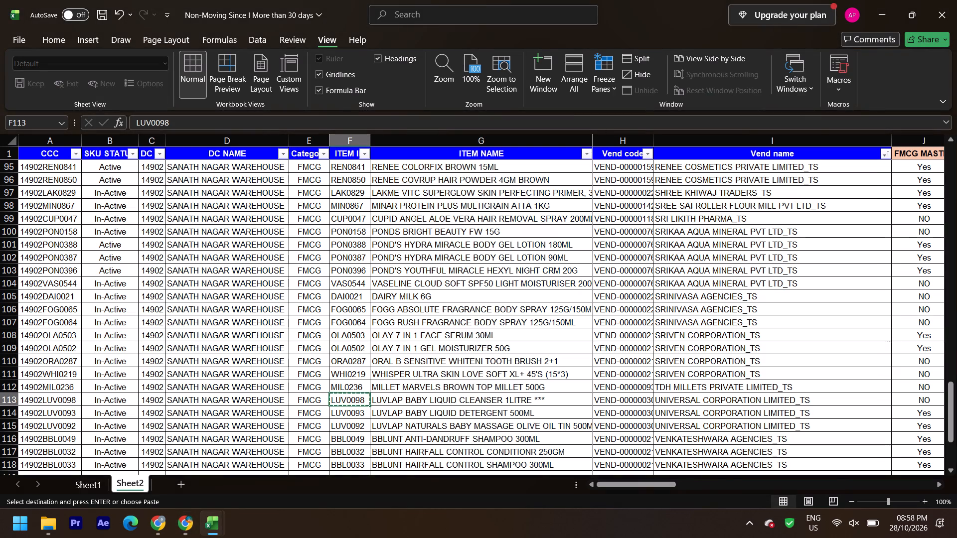
# Check the Luvlap items on the Universal purchase order in Gmail and return to the non-moving stock sheet.
pyautogui.scroll(-1, 453, 384)
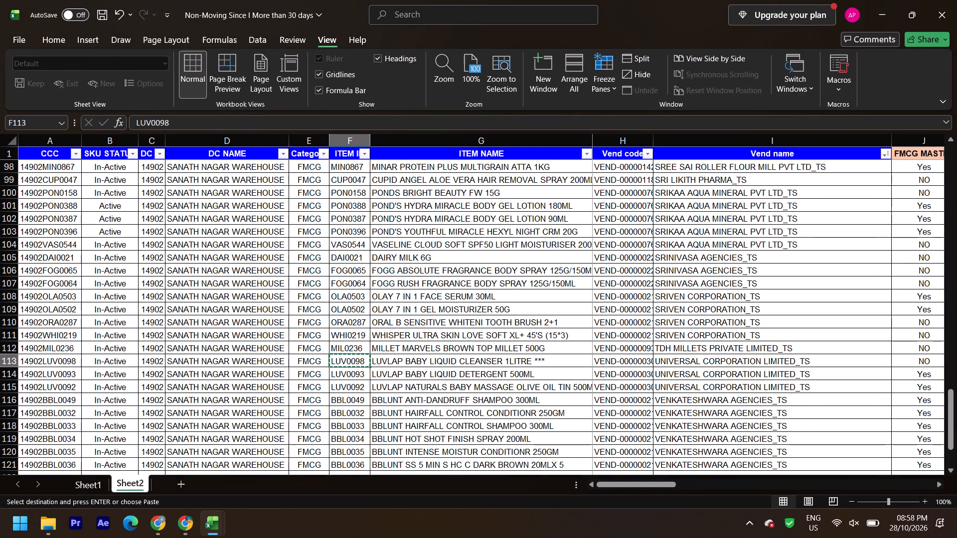
pyautogui.hotkey('alt', 'Tab')
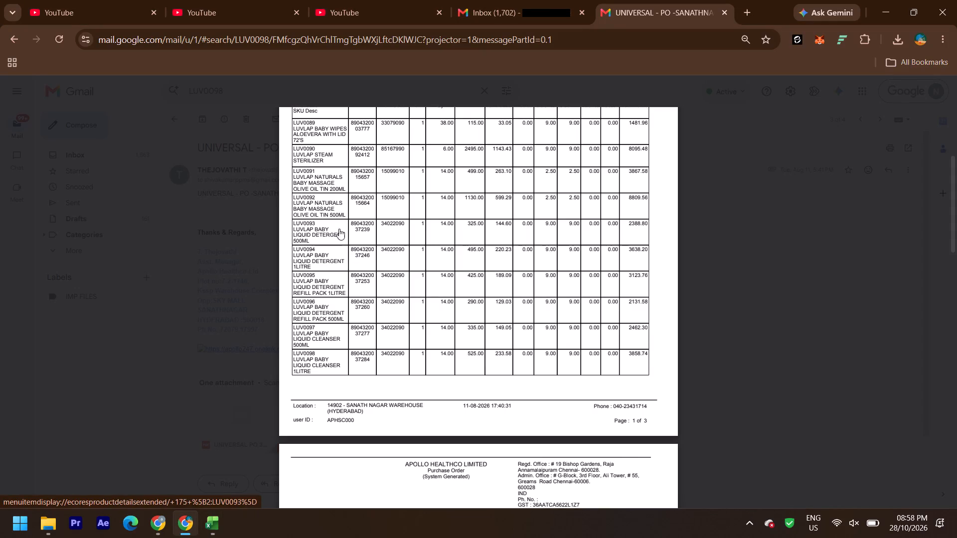
pyautogui.hotkey('alt', 'Tab')
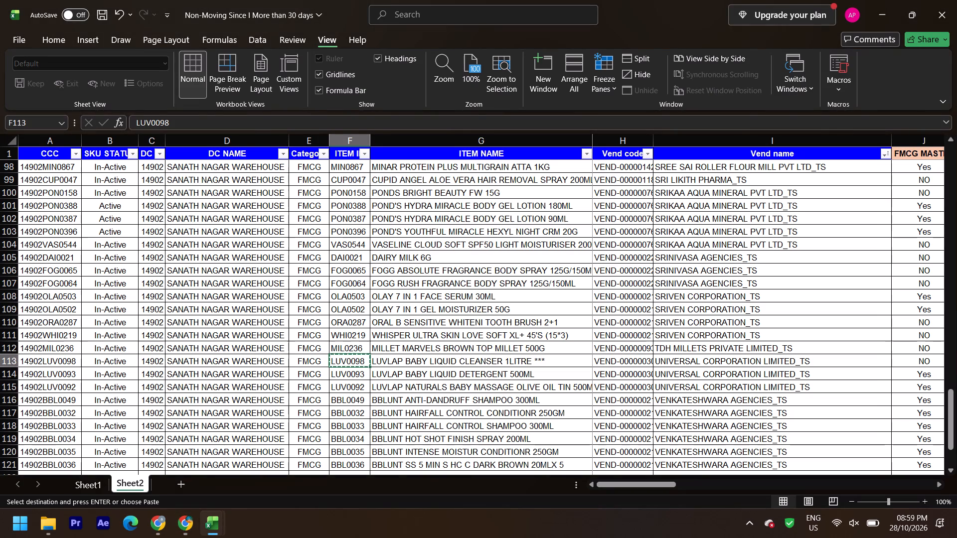
# Enter the remark NPI SKU'S UPLOAD PENDING for row 113, Luvlap Baby Liquid Cleanser 1Litre.
pyautogui.press('Right')
pyautogui.press('Right')
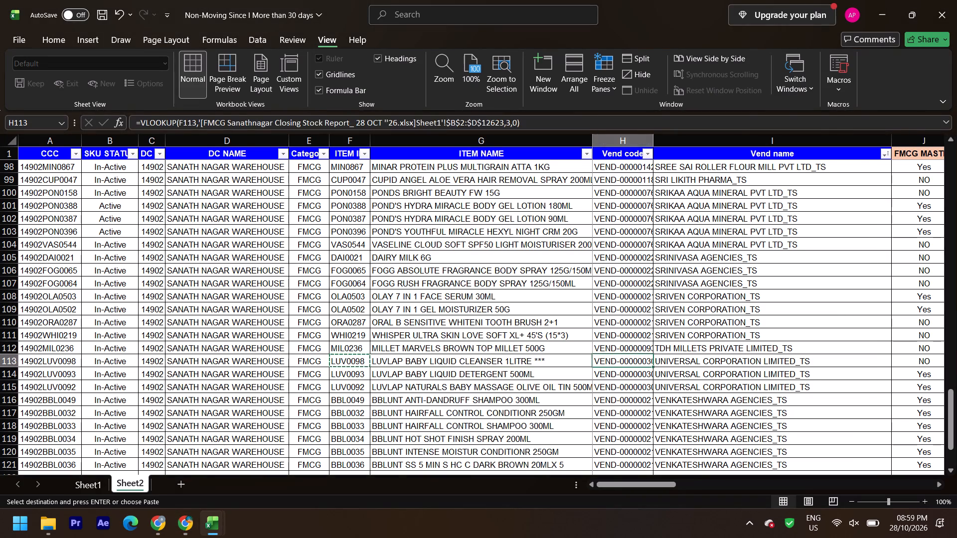
pyautogui.press('Right')
pyautogui.press('Right')
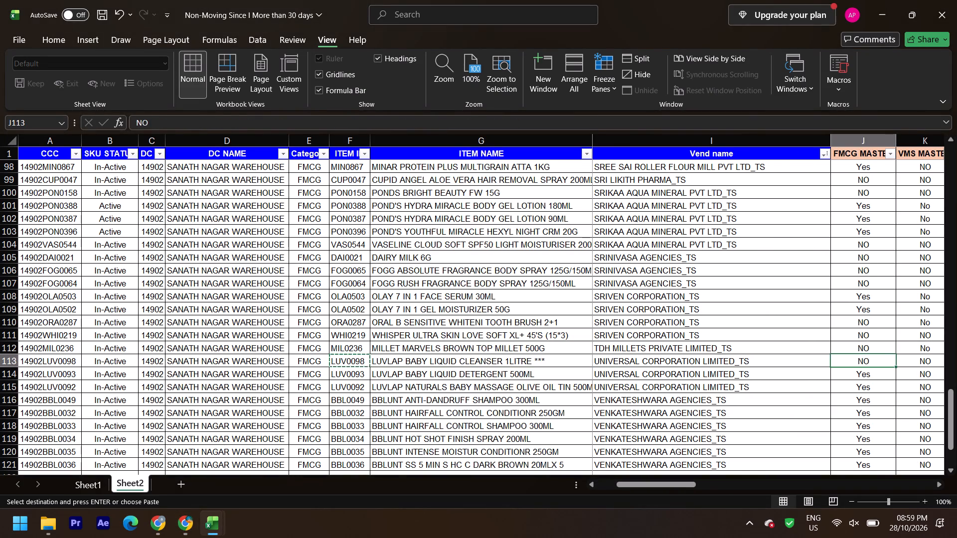
pyautogui.press('Right')
pyautogui.press('Right')
pyautogui.press('Right')
pyautogui.press('Right')
pyautogui.press('Right')
pyautogui.press('Right')
pyautogui.press('Right')
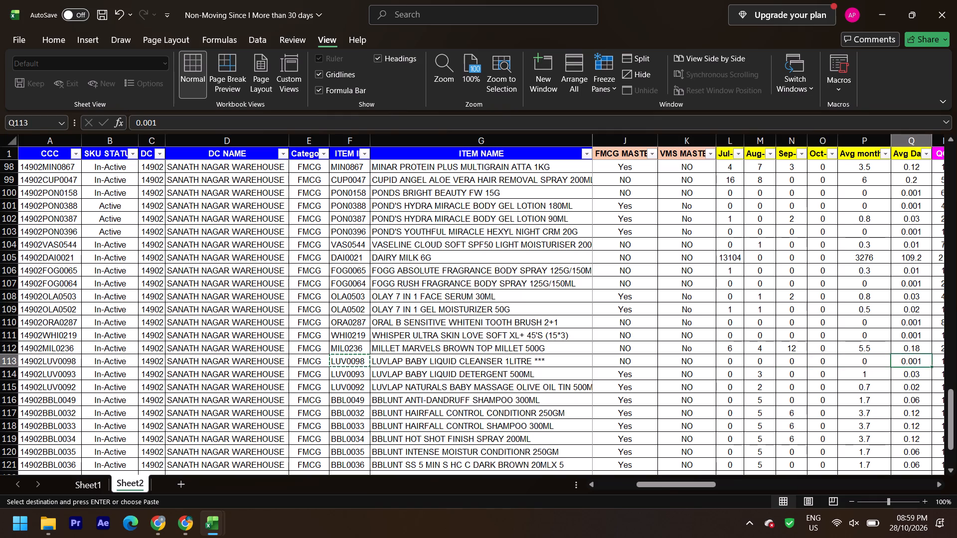
pyautogui.press('Right')
pyautogui.press('Right')
pyautogui.press('Right')
pyautogui.press('Right')
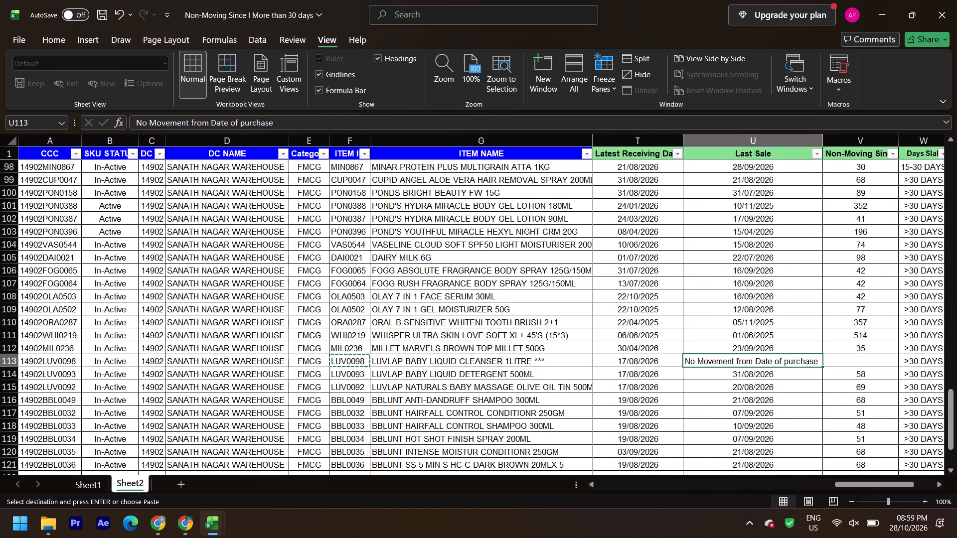
pyautogui.press('Right')
pyautogui.press('Right')
pyautogui.press('Right')
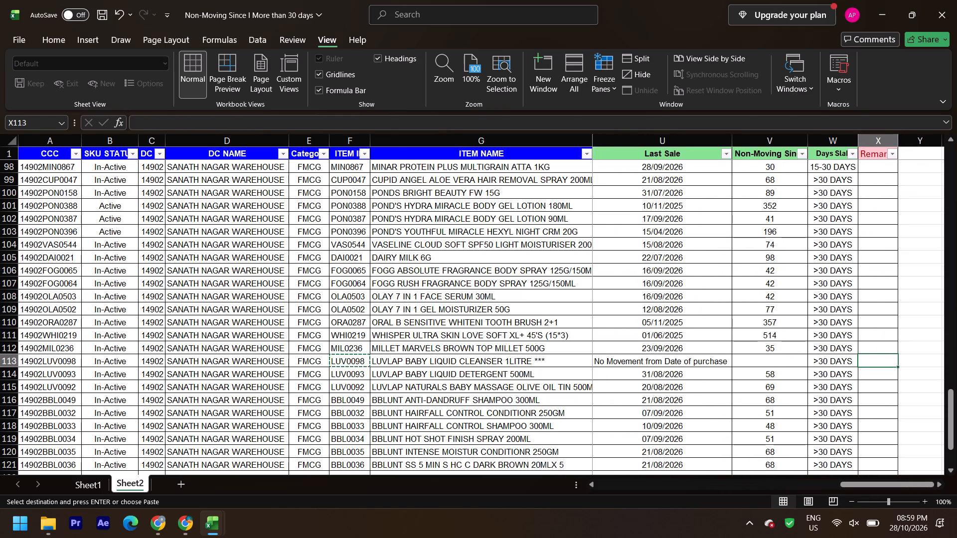
pyautogui.write('npi')
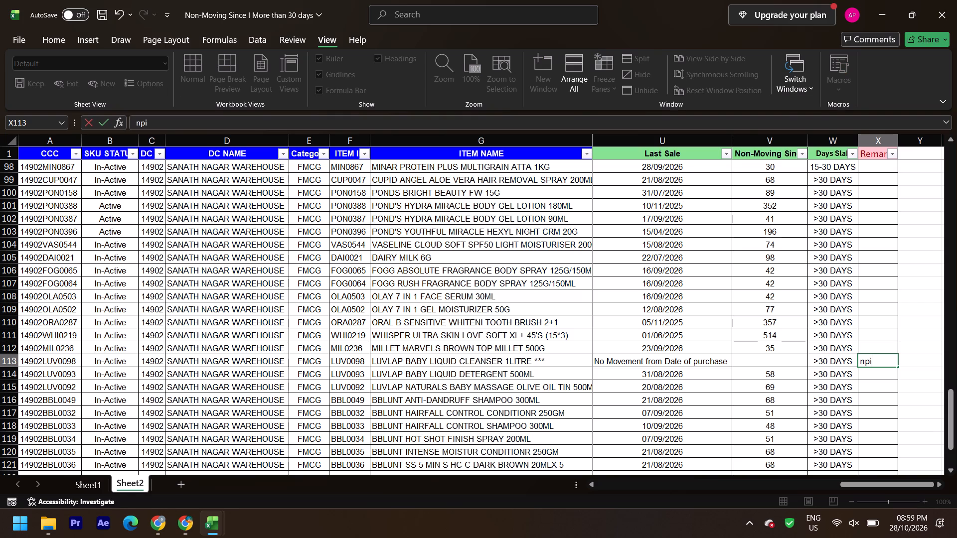
pyautogui.press('BackSpace')
pyautogui.press('BackSpace')
pyautogui.press('BackSpace')
pyautogui.write('NPI SJ')
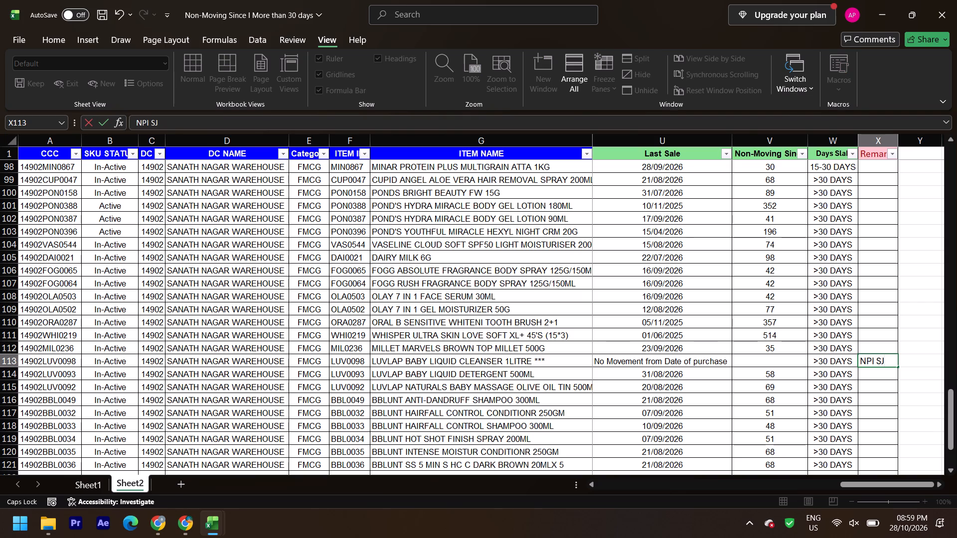
pyautogui.press('BackSpace')
pyautogui.write('KU')
pyautogui.write("'S")
pyautogui.press('space')
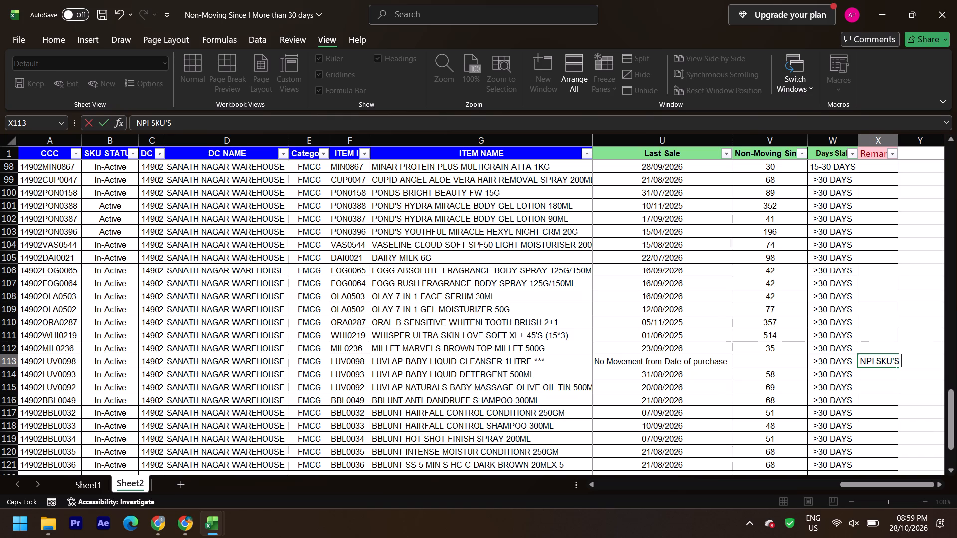
pyautogui.press('u')
pyautogui.press('BackSpace')
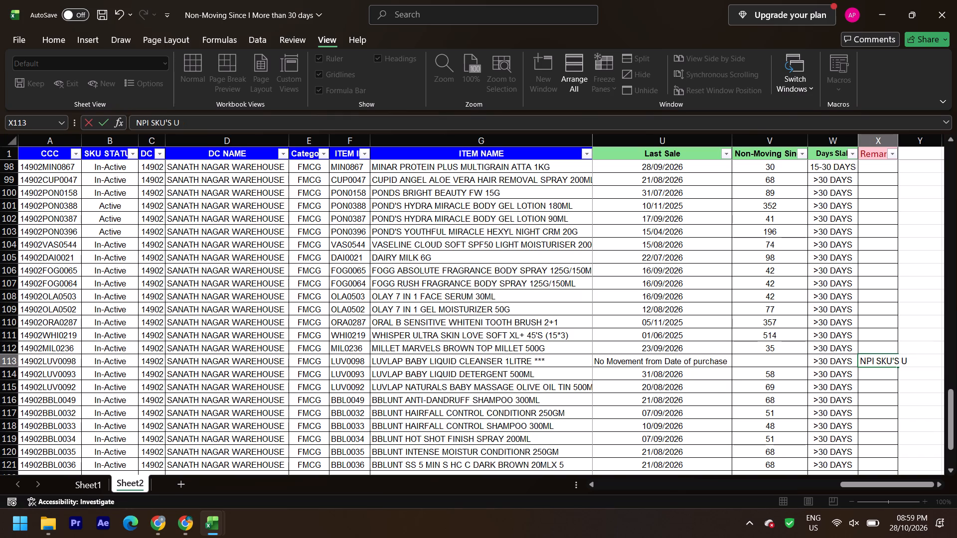
pyautogui.write('PLAD')
pyautogui.press('BackSpace')
pyautogui.press('BackSpace')
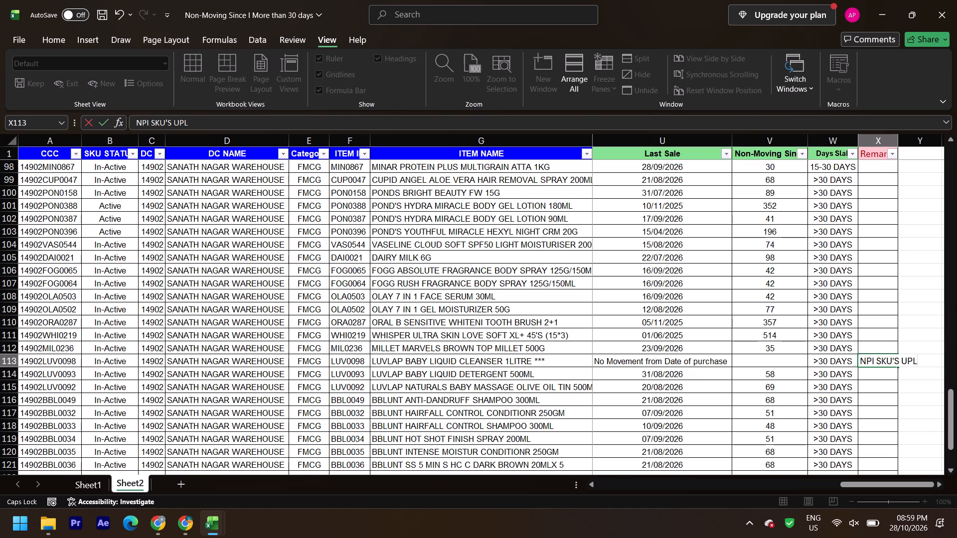
pyautogui.write('OAD PENDING')
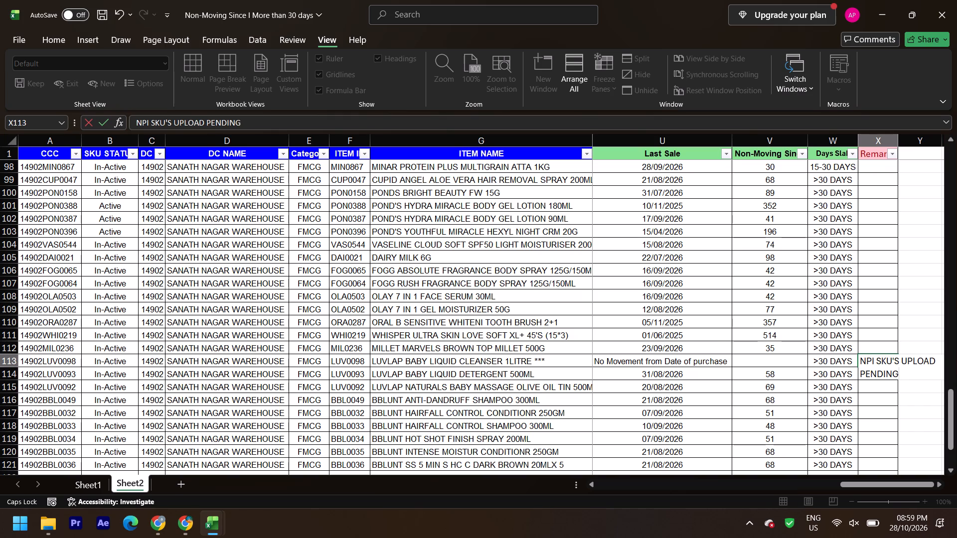
pyautogui.press('Down')
# Copy the row 113 remark to the other two Universal Corporation Limited items in rows 114 and 115.
pyautogui.press('Up')
pyautogui.hotkey('ctrl', 'c')
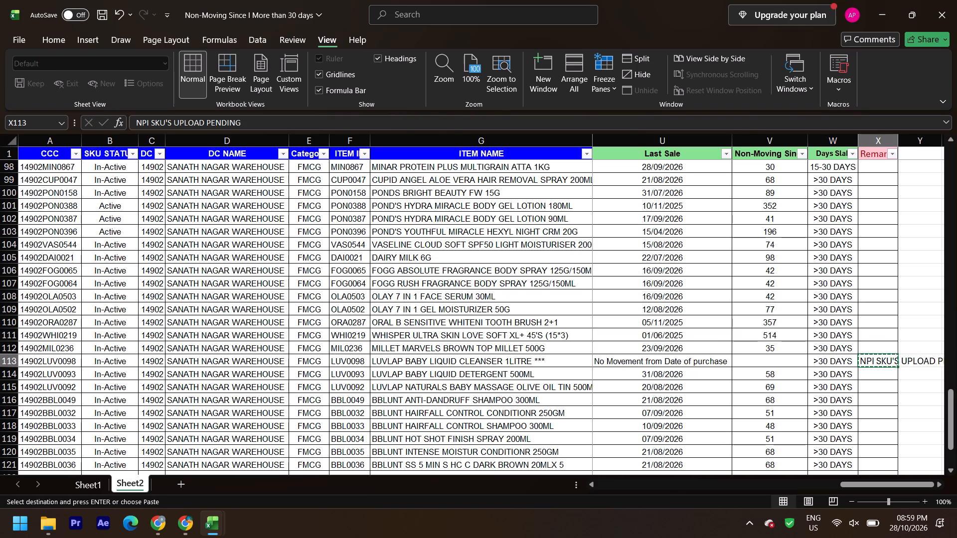
pyautogui.press('Down')
pyautogui.hotkey('ctrl', 'v')
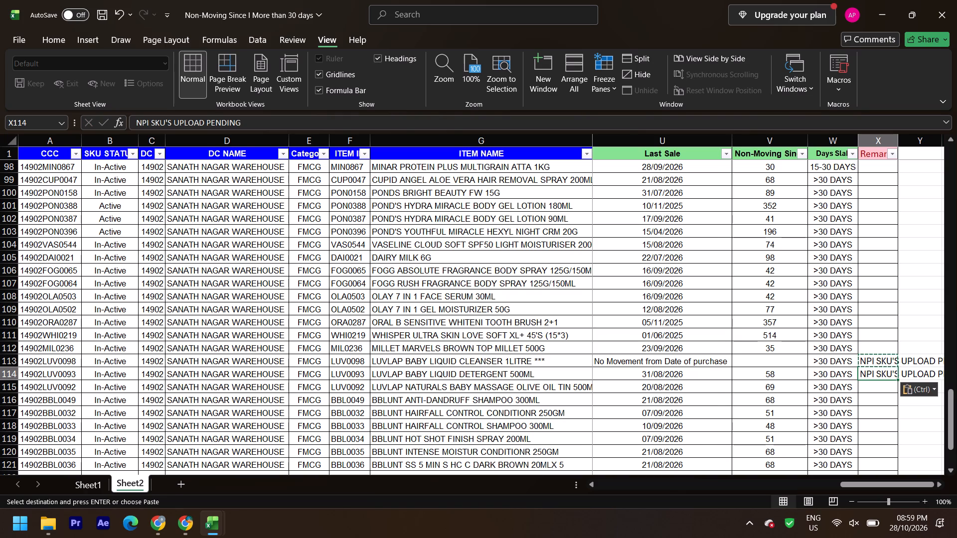
pyautogui.press('Down')
pyautogui.hotkey('ctrl', 'v')
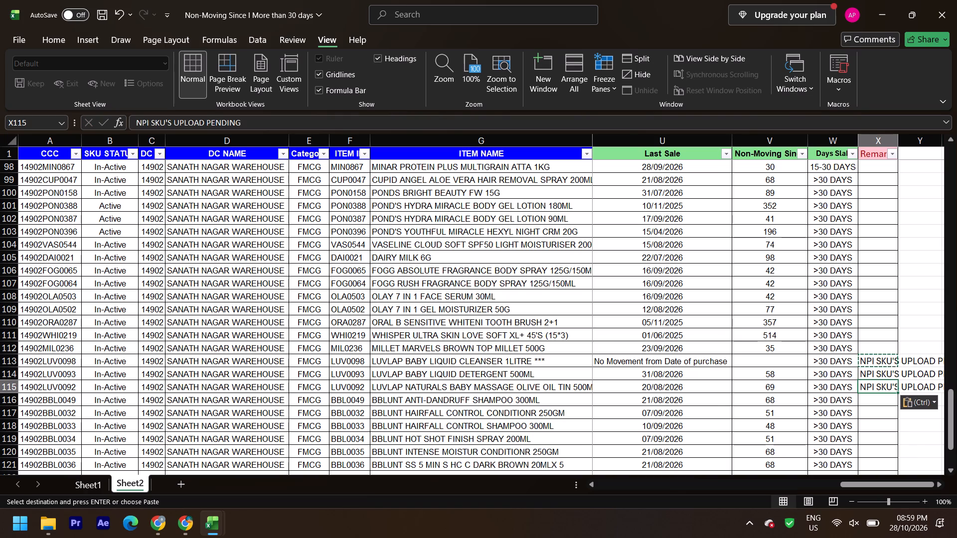
pyautogui.press('Down')
pyautogui.press('Escape')
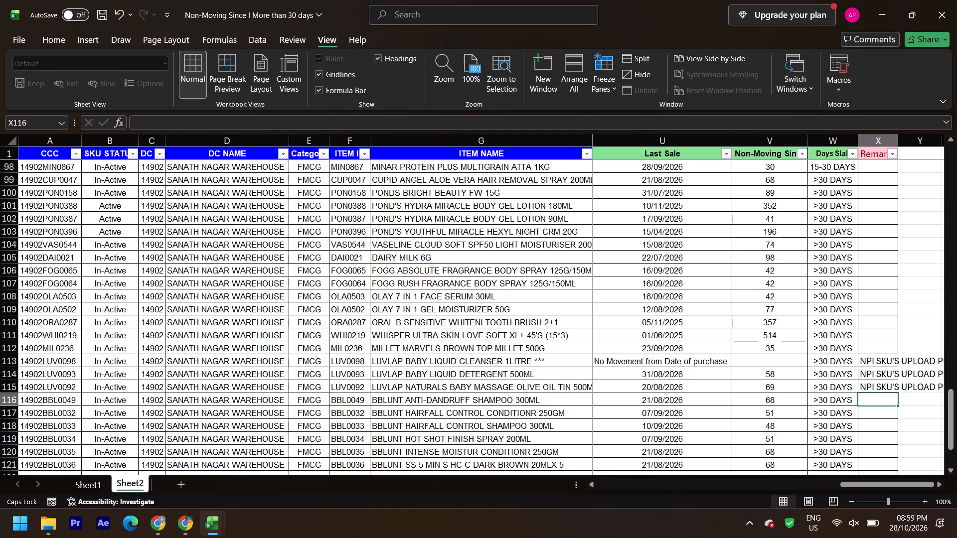
# Examine row 116, BBLUNT Anti-Dandruff Shampoo 300ML, from its remarks cell back through its dates, Current NOD and sales averages.
pyautogui.press('Left')
pyautogui.press('Left')
pyautogui.press('Left')
pyautogui.press('Left')
pyautogui.press('Left')
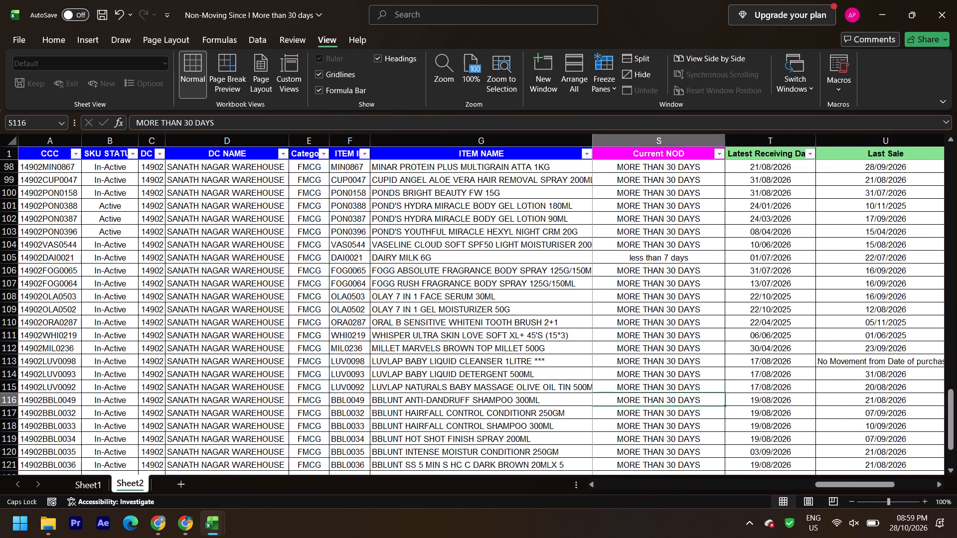
pyautogui.press('Left')
pyautogui.press('Left')
pyautogui.press('Left')
pyautogui.press('Left')
pyautogui.press('Left')
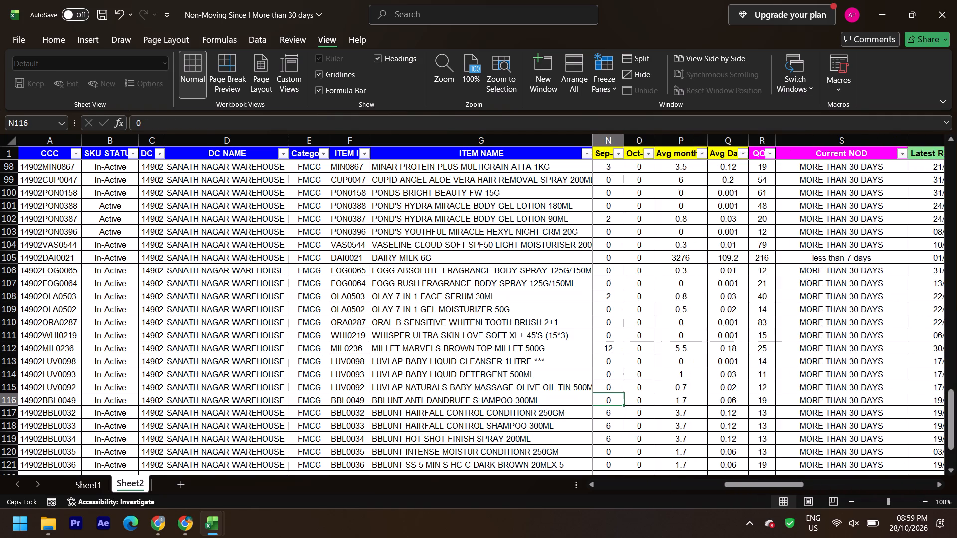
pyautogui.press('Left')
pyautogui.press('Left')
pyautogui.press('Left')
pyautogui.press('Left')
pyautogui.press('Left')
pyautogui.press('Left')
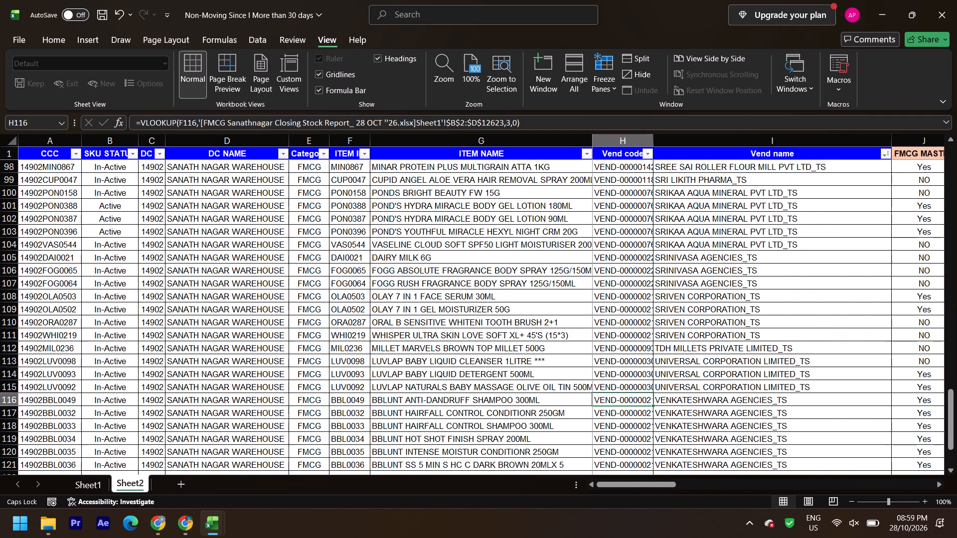
pyautogui.scroll(-2, 593, 340)
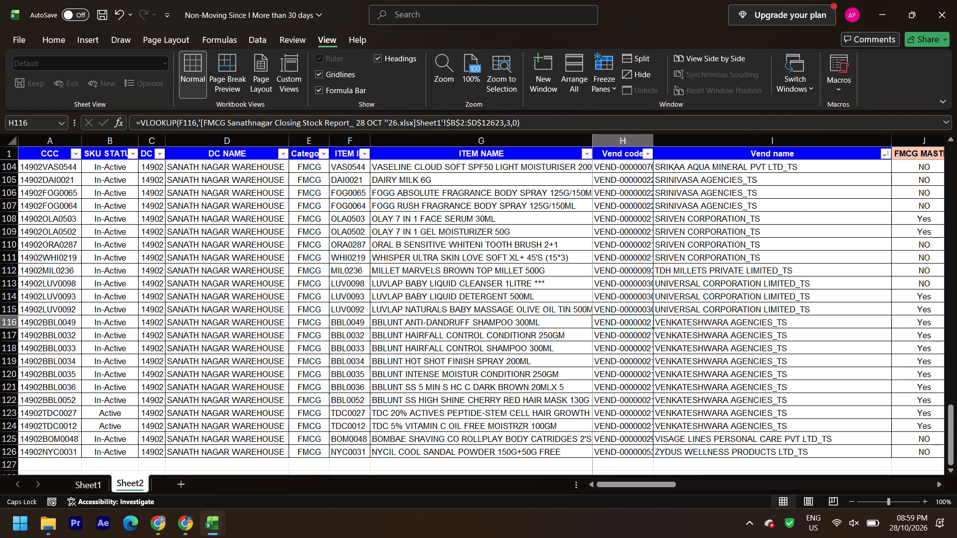
pyautogui.click(351, 319)
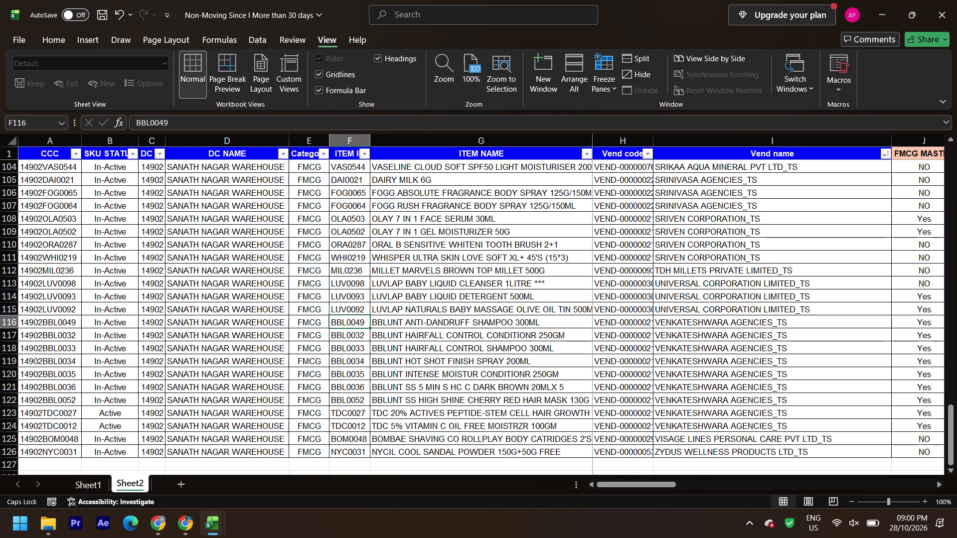
pyautogui.hotkey('ctrl', 'c')
pyautogui.click(187, 531)
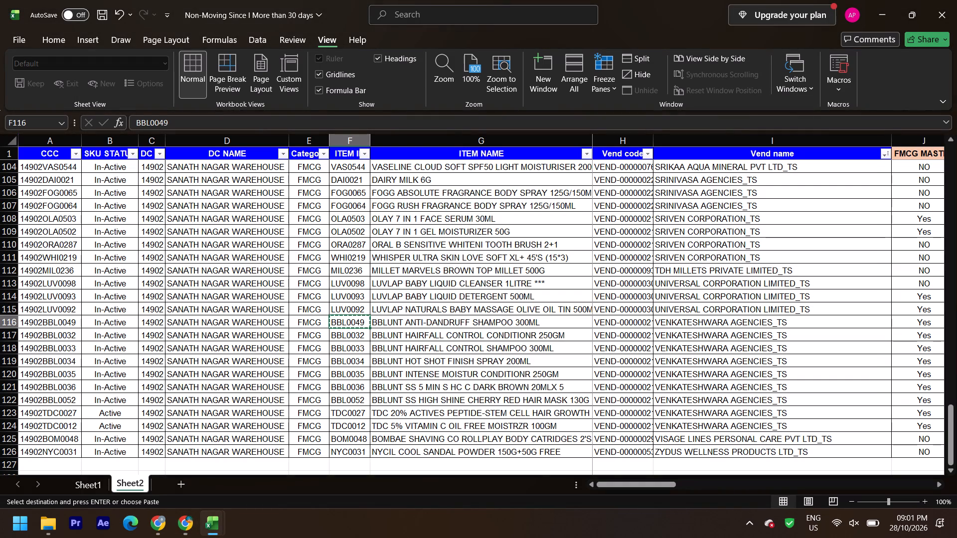
pyautogui.scroll(-1, 455, 392)
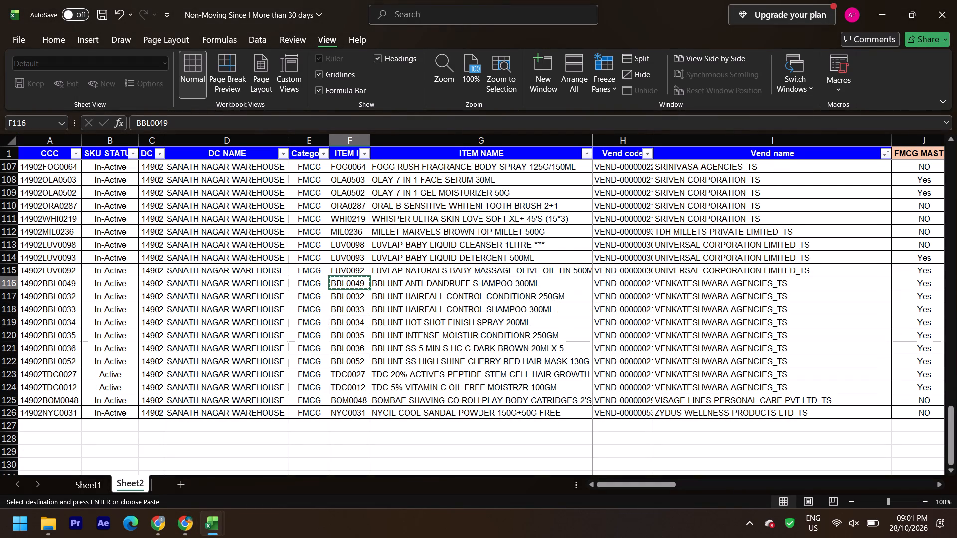
# Fill the remark NPI SKU'S UPLOAD PENDING into row 116 for BBLUNT Anti-Dandruff Shampoo 300ML.
pyautogui.press('Escape')
pyautogui.press('Right')
pyautogui.press('Right')
pyautogui.press('Right')
pyautogui.press('Right')
pyautogui.press('Right')
pyautogui.press('Right')
pyautogui.press('Right')
pyautogui.press('Right')
pyautogui.press('Right')
pyautogui.press('Right')
pyautogui.press('Right')
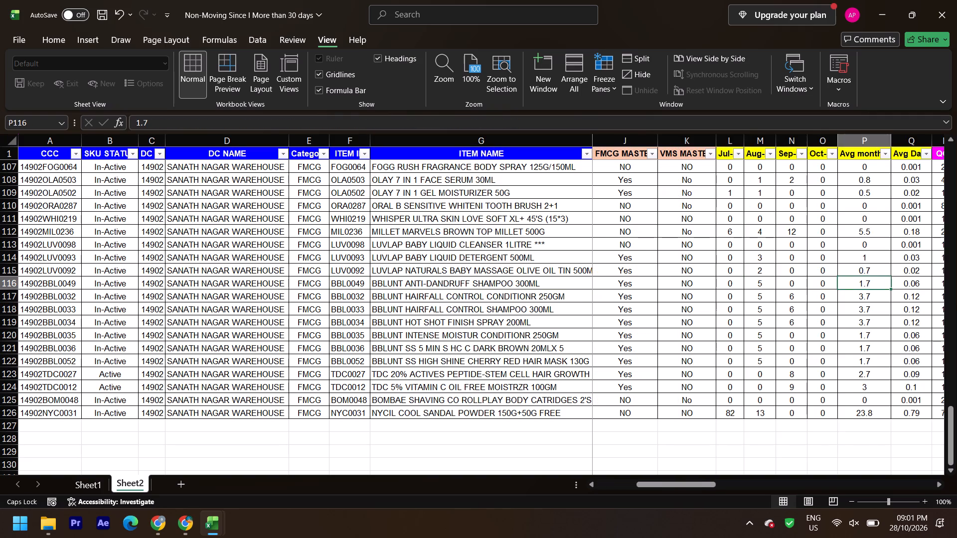
pyautogui.press('Right')
pyautogui.press('Right')
pyautogui.press('Right')
pyautogui.press('Right')
pyautogui.press('Right')
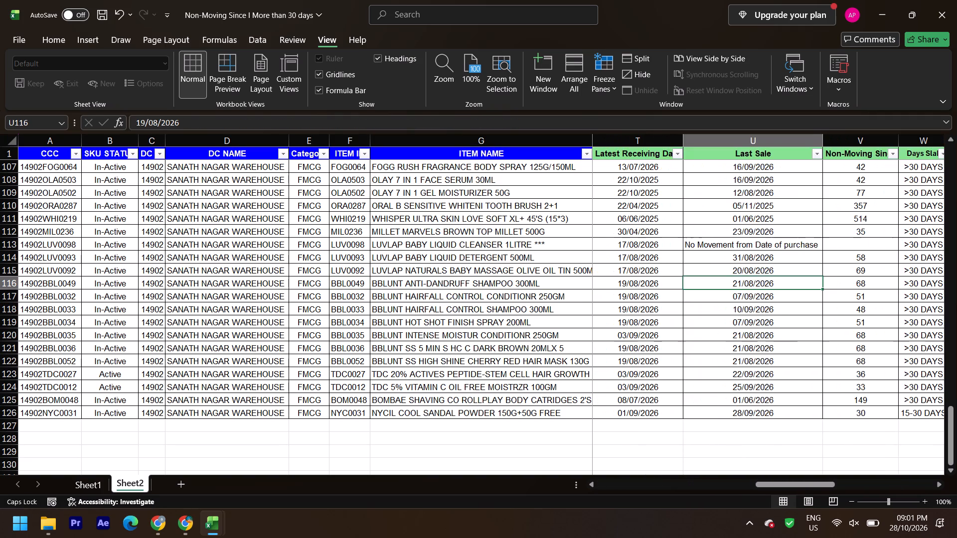
pyautogui.press('Right')
pyautogui.press('Right')
pyautogui.press('Right')
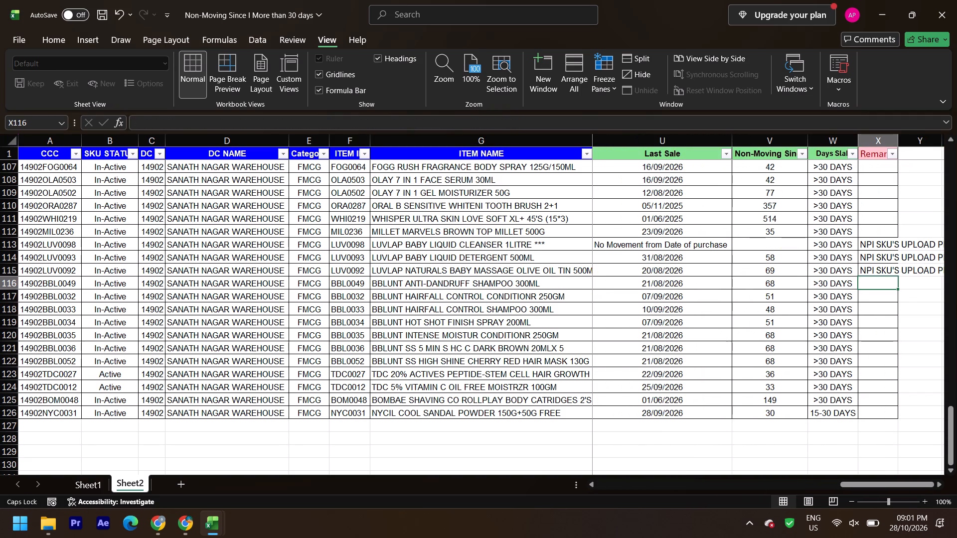
pyautogui.hotkey('ctrl', 'd')
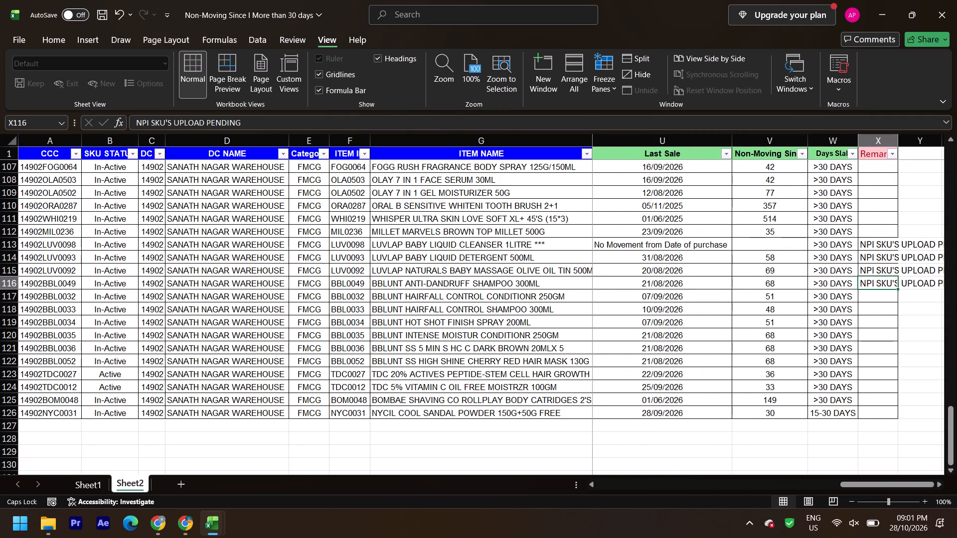
# Fill the same NPI SKU'S UPLOAD PENDING remark down the remaining Venkateshwara Agencies items, rows 117 to 124.
pyautogui.press('Down')
pyautogui.hotkey('ctrl', 'd')
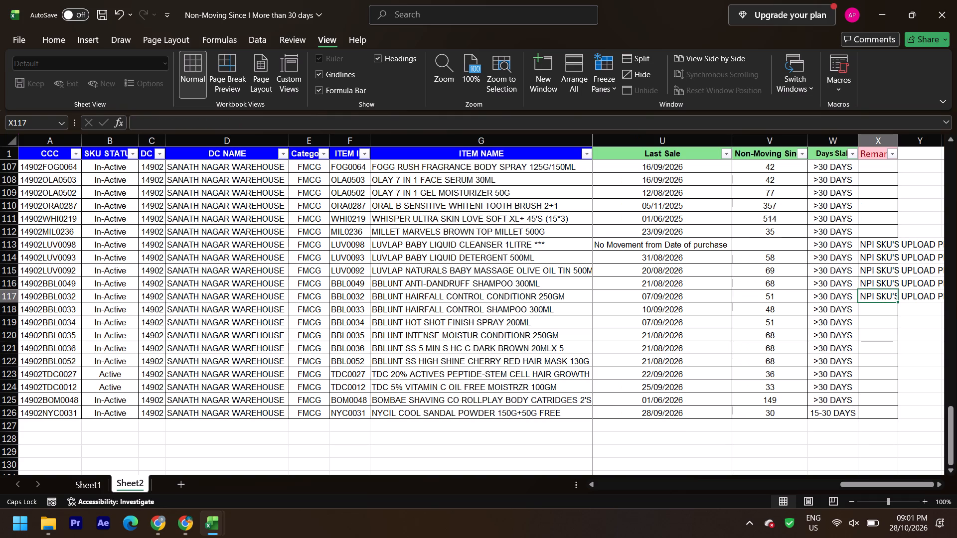
pyautogui.press('Down')
pyautogui.hotkey('ctrl', 'd')
pyautogui.press('Down')
pyautogui.hotkey('ctrl', 'd')
pyautogui.press('Down')
pyautogui.hotkey('ctrl', 'd')
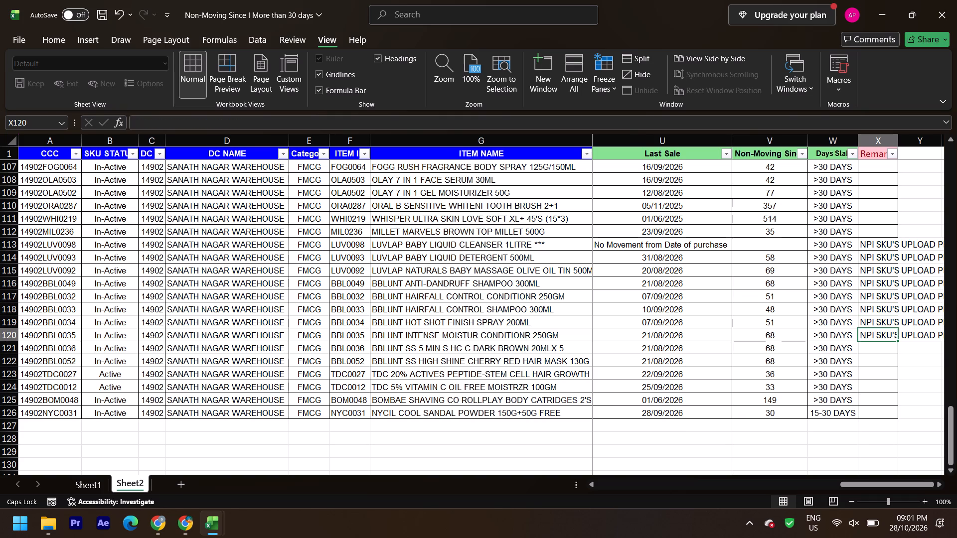
pyautogui.press('Down')
pyautogui.hotkey('ctrl', 'd')
pyautogui.press('Down')
pyautogui.hotkey('ctrl', 'd')
pyautogui.press('Down')
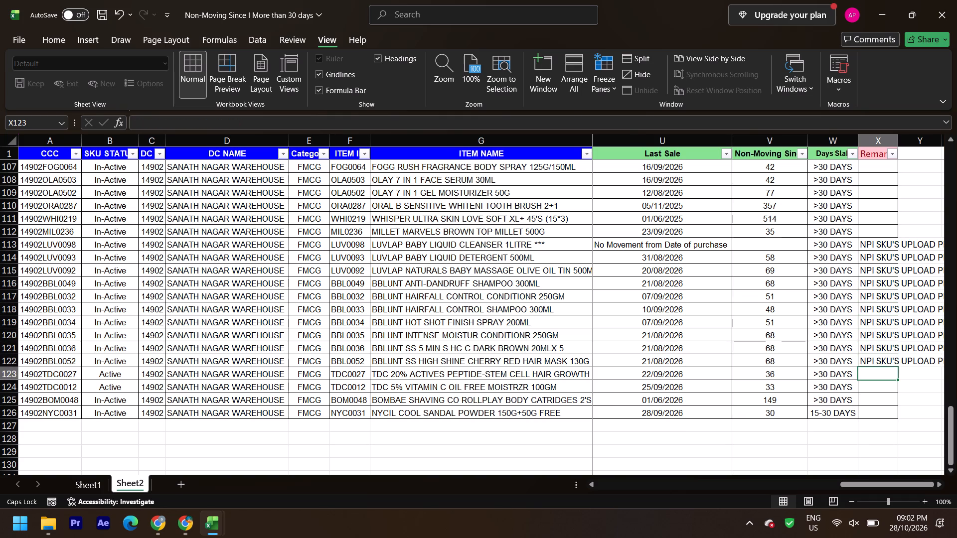
pyautogui.hotkey('ctrl', 'd')
pyautogui.press('Down')
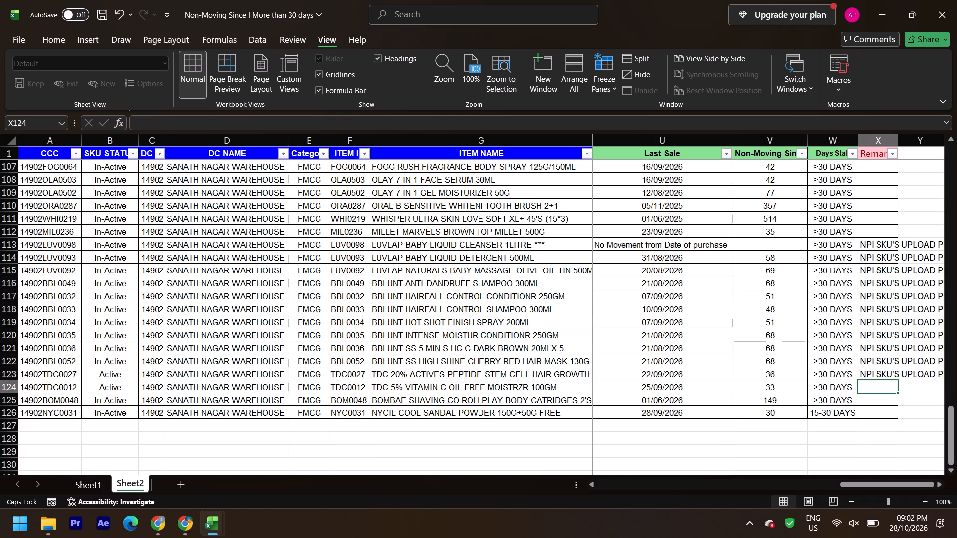
pyautogui.hotkey('ctrl', 'd')
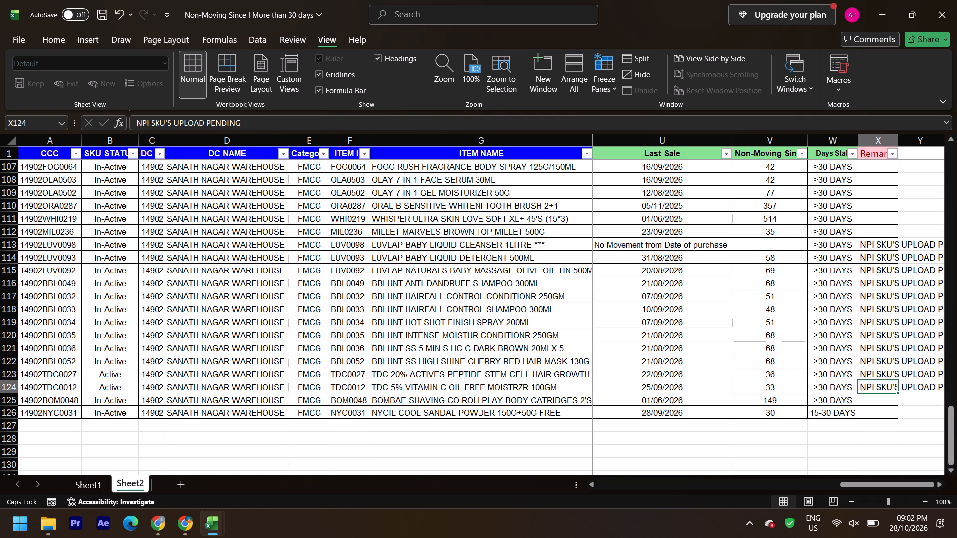
# Examine row 124, TDC 5% Vitamin C Oil Free Moistrzr 100GM, from its remark back through stock, sales and master flags to the vendor name.
pyautogui.press('Left')
pyautogui.press('Left')
pyautogui.press('Left')
pyautogui.press('Left')
pyautogui.press('Left')
pyautogui.press('Left')
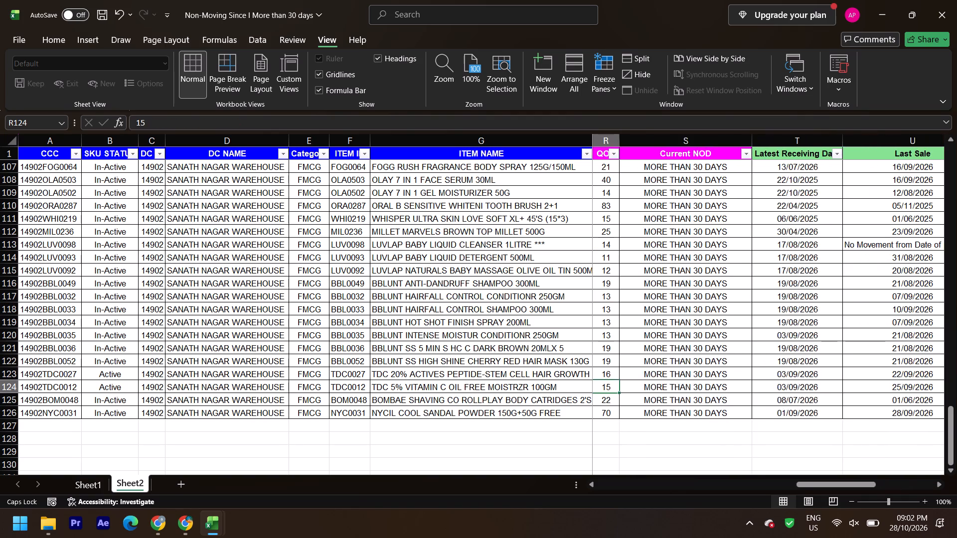
pyautogui.press('Left')
pyautogui.press('Left')
pyautogui.press('Left')
pyautogui.press('Left')
pyautogui.press('Left')
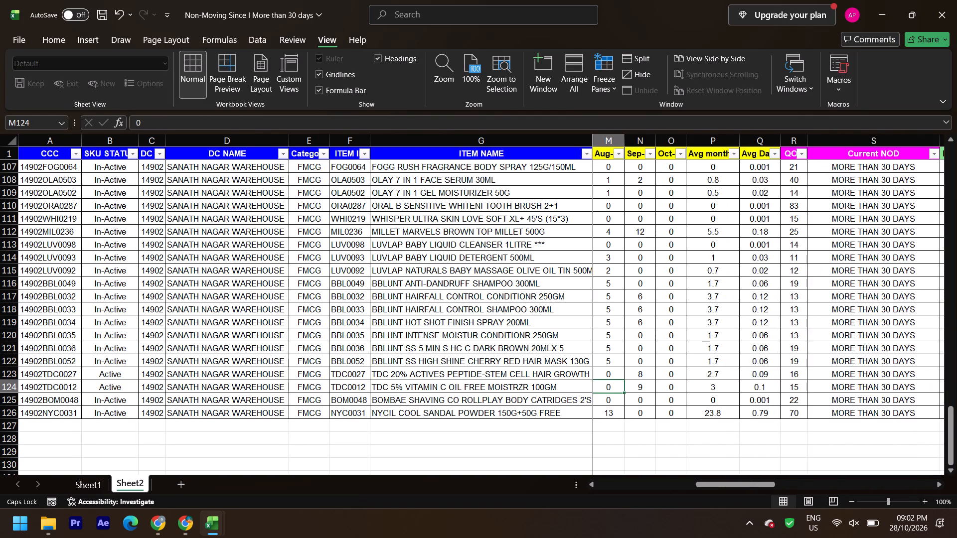
pyautogui.press('Left')
pyautogui.press('Left')
pyautogui.press('Left')
pyautogui.press('Left')
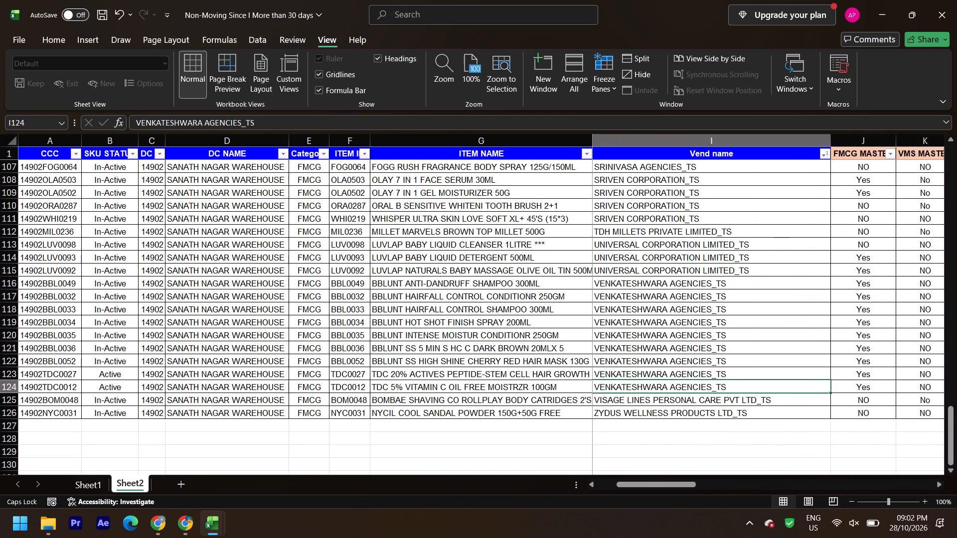
# Examine row 124, TDC 5% Vitamin C Oil Free Moistrzr 100GM, from its item name through monthly sales, Current NOD and dates to the days slab.
pyautogui.press('Left')
pyautogui.press('Left')
pyautogui.press('Left')
pyautogui.press('Right')
pyautogui.press('Right')
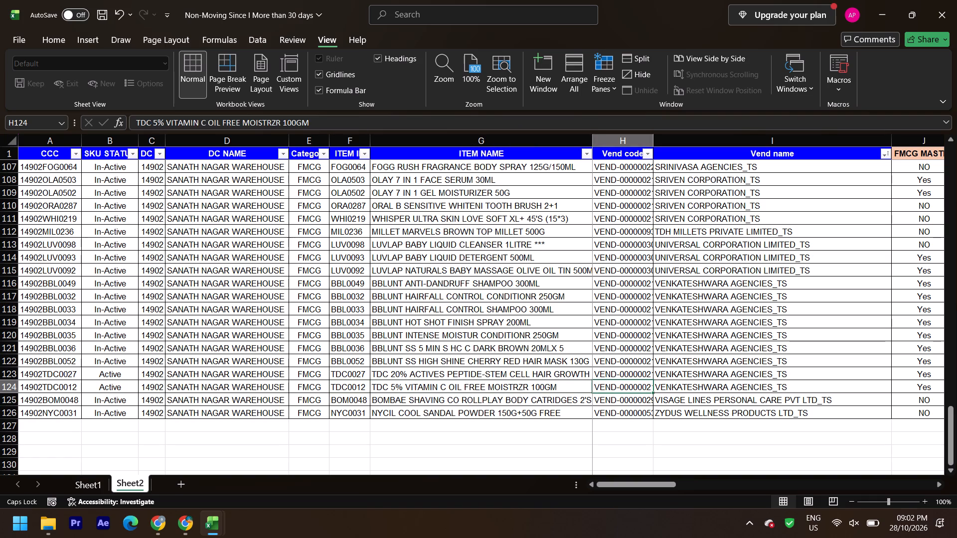
pyautogui.press('Right')
pyautogui.press('Right')
pyautogui.press('Right')
pyautogui.press('Right')
pyautogui.press('Right')
pyautogui.press('Right')
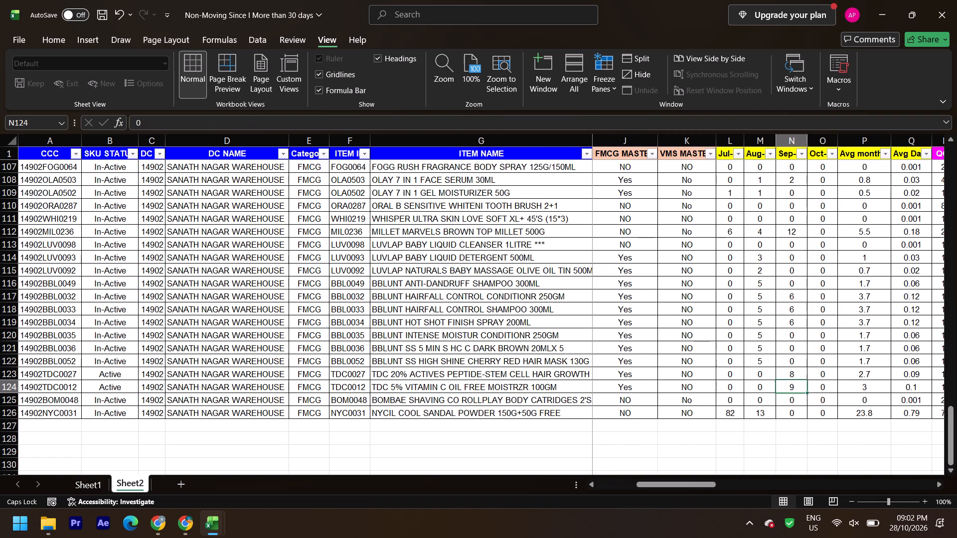
pyautogui.press('Right')
pyautogui.press('Right')
pyautogui.press('Right')
pyautogui.press('Right')
pyautogui.press('Right')
pyautogui.press('Right')
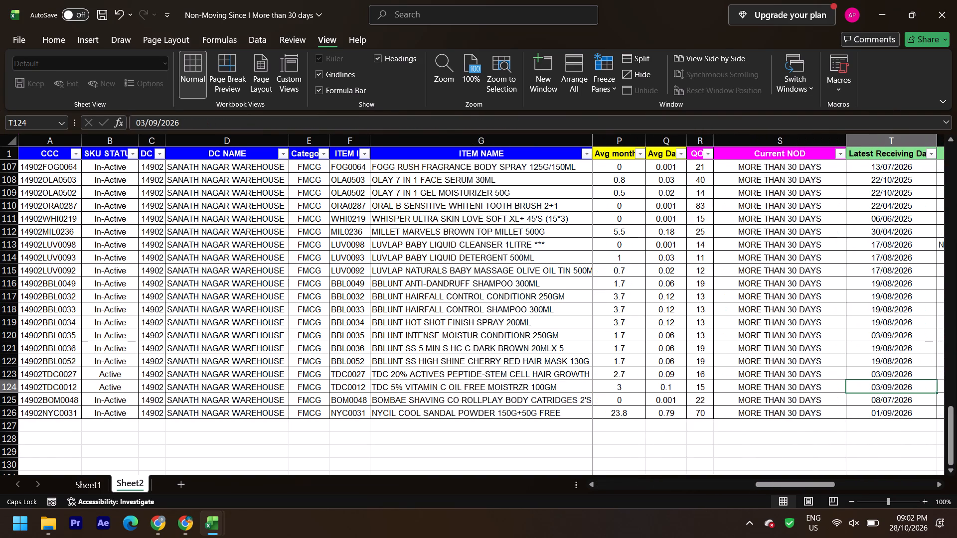
pyautogui.press('Right')
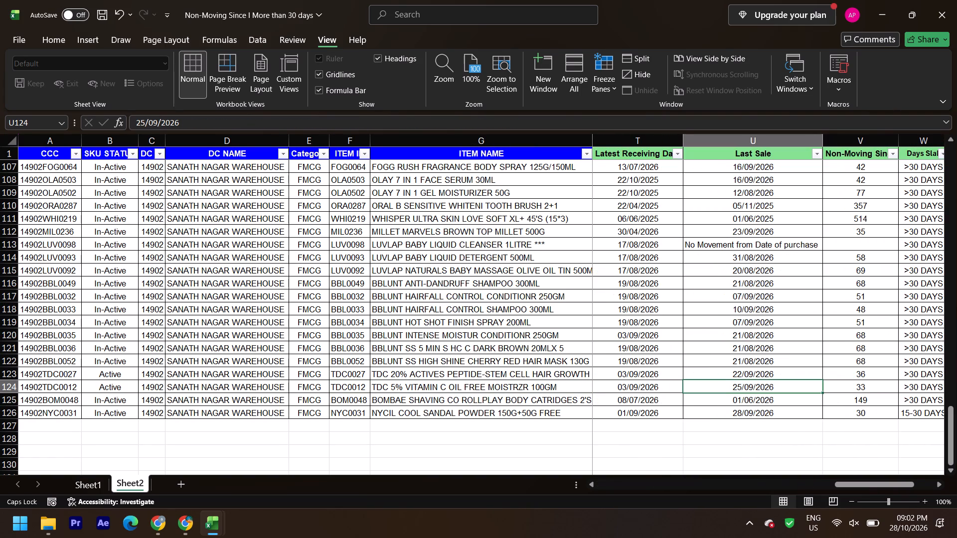
pyautogui.press('Right')
pyautogui.press('Right')
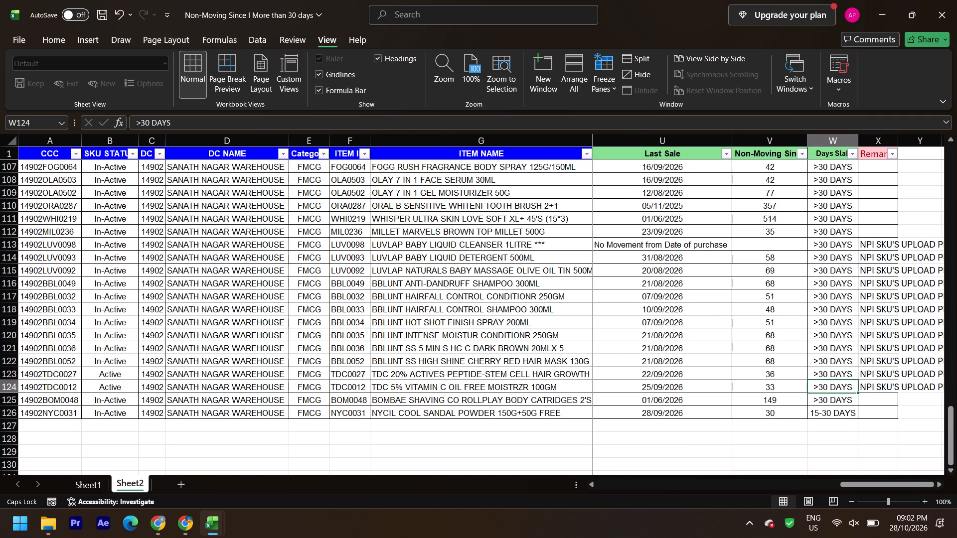
# Recheck row 124 from its days slab back through Last Sale, stock, sales averages, monthly sales and vendor to the category.
pyautogui.press('Left')
pyautogui.press('Left')
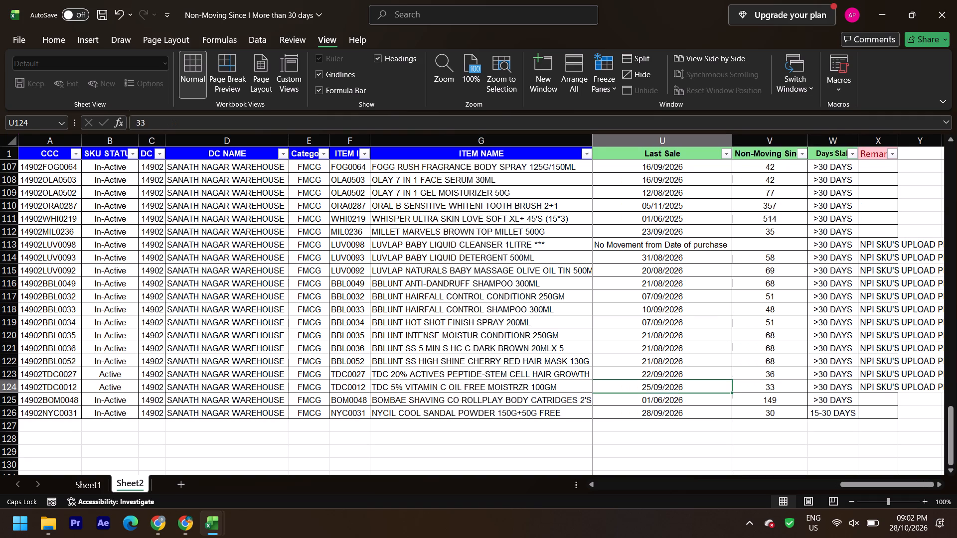
pyautogui.press('Left')
pyautogui.press('Left')
pyautogui.press('Left')
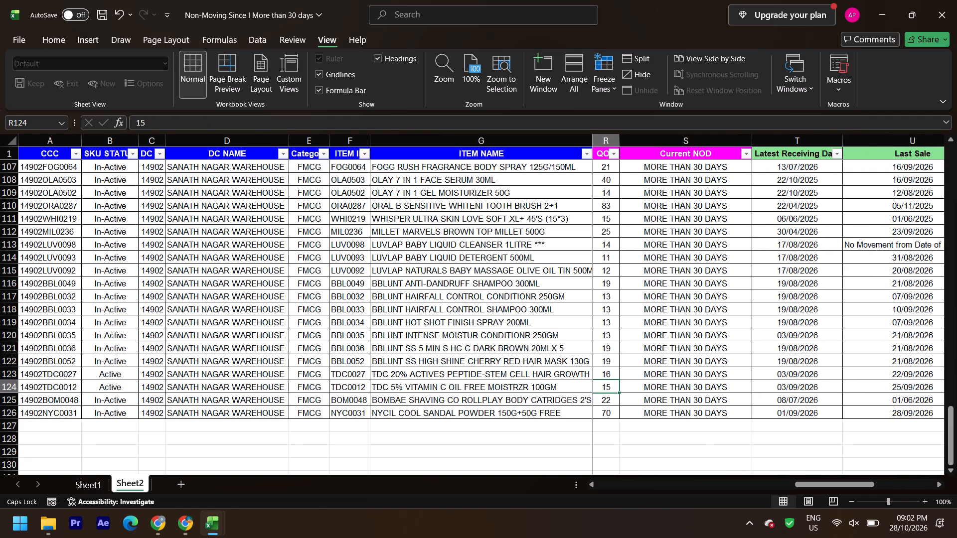
pyautogui.press('Left')
pyautogui.press('Left')
pyautogui.press('Left')
pyautogui.press('Left')
pyautogui.press('Left')
pyautogui.press('Left')
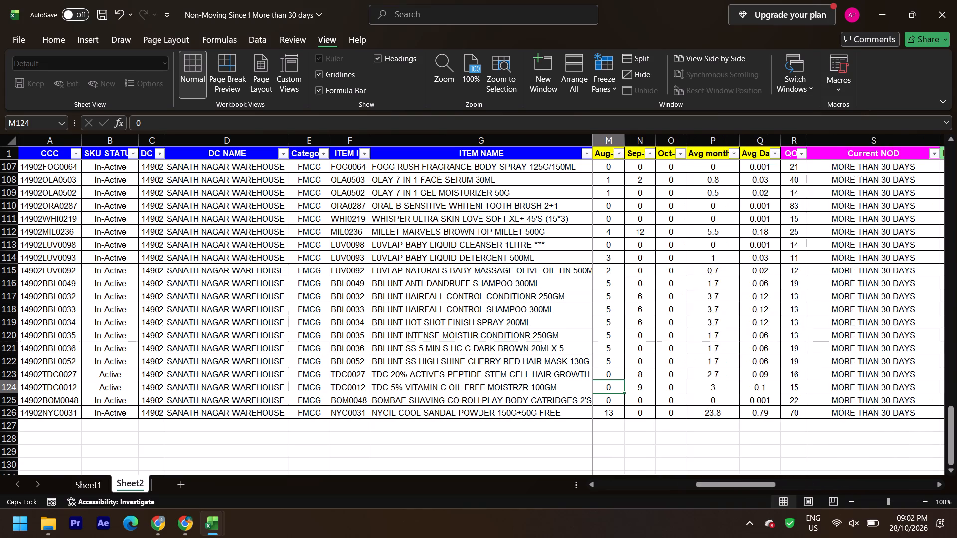
pyautogui.press('Left')
pyautogui.press('Left')
pyautogui.press('Left')
pyautogui.press('Left')
pyautogui.press('Left')
pyautogui.press('Left')
pyautogui.press('Left')
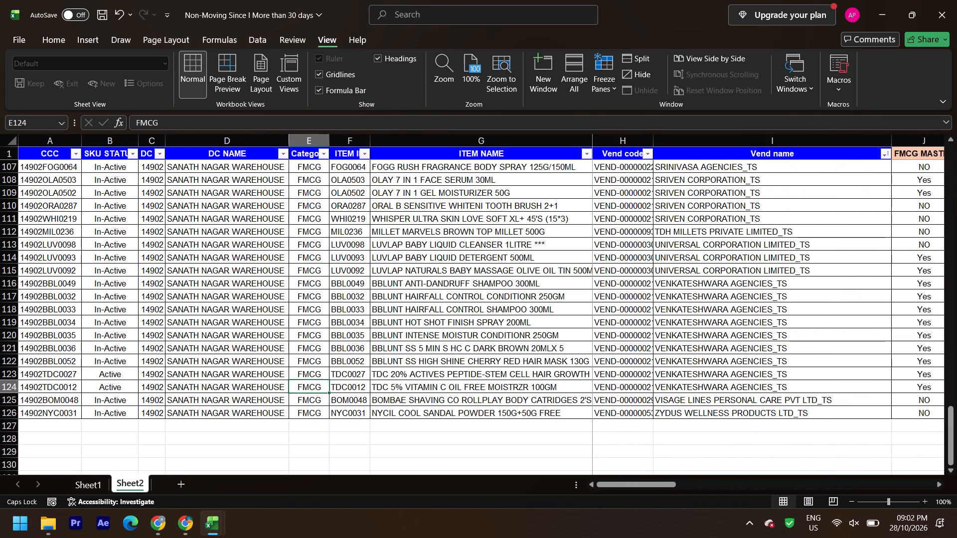
# Look over the item names from row 124 up to row 112, Millet Marvels Brown Top Millet 500G.
pyautogui.press('Right')
pyautogui.press('Right')
pyautogui.press('Up')
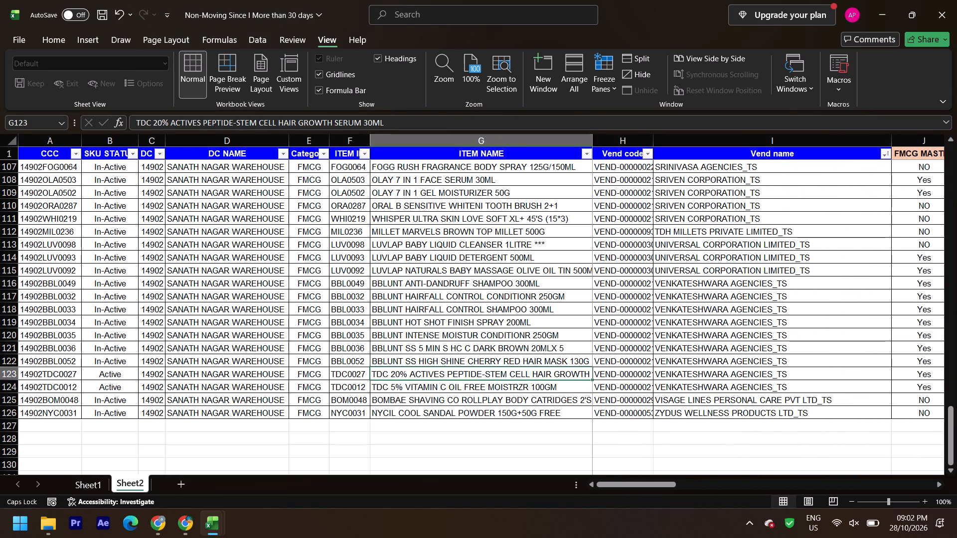
pyautogui.press('Up')
pyautogui.press('Up')
pyautogui.press('Up')
pyautogui.press('Up')
pyautogui.press('Up')
pyautogui.press('Up')
pyautogui.press('Up')
pyautogui.press('Up')
pyautogui.press('Up')
pyautogui.press('Up')
pyautogui.press('Up')
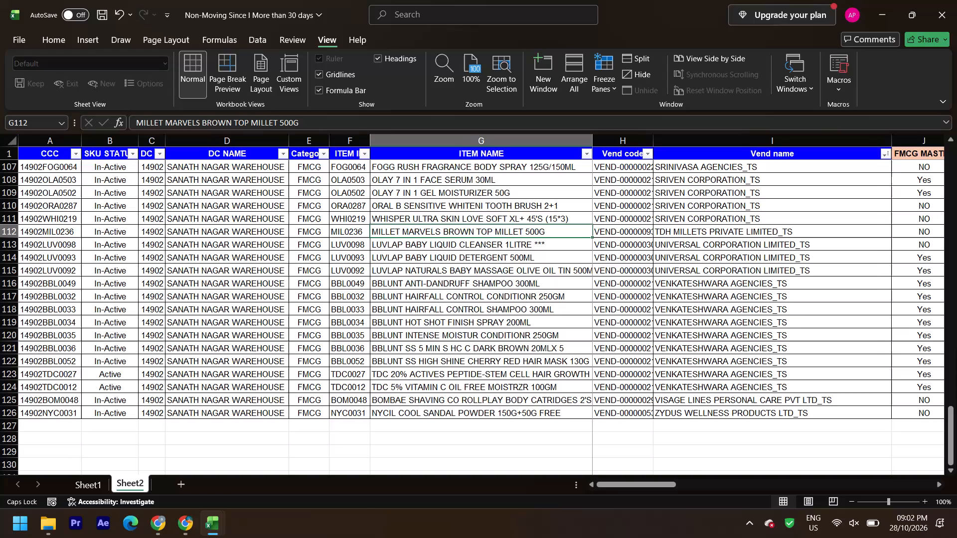
# Examine row 112, Millet Marvels Brown Top Millet 500G, across vendor, master flags, monthly sales, Current NOD and dates to its remarks cell.
pyautogui.press('Right')
pyautogui.press('Right')
pyautogui.press('Right')
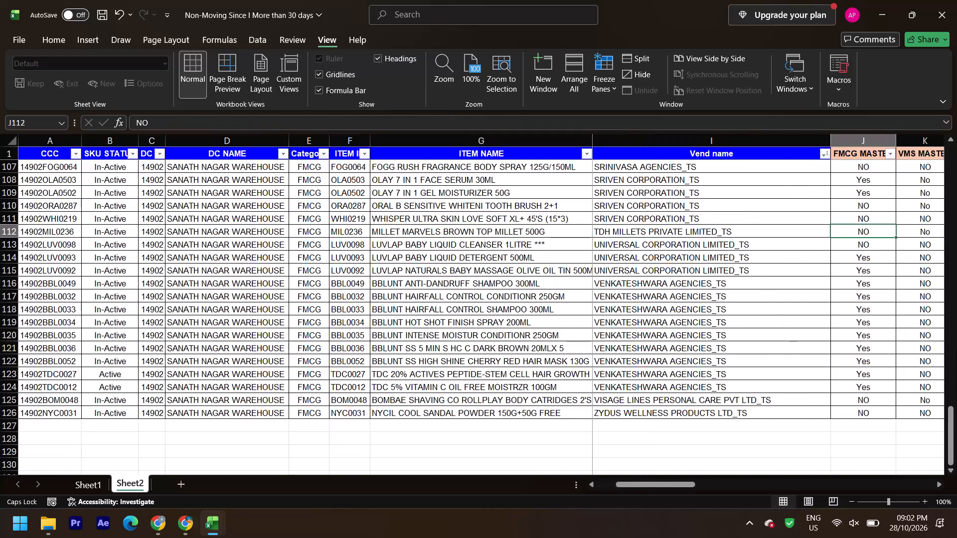
pyautogui.press('Right')
pyautogui.press('Right')
pyautogui.press('Right')
pyautogui.press('Right')
pyautogui.press('Right')
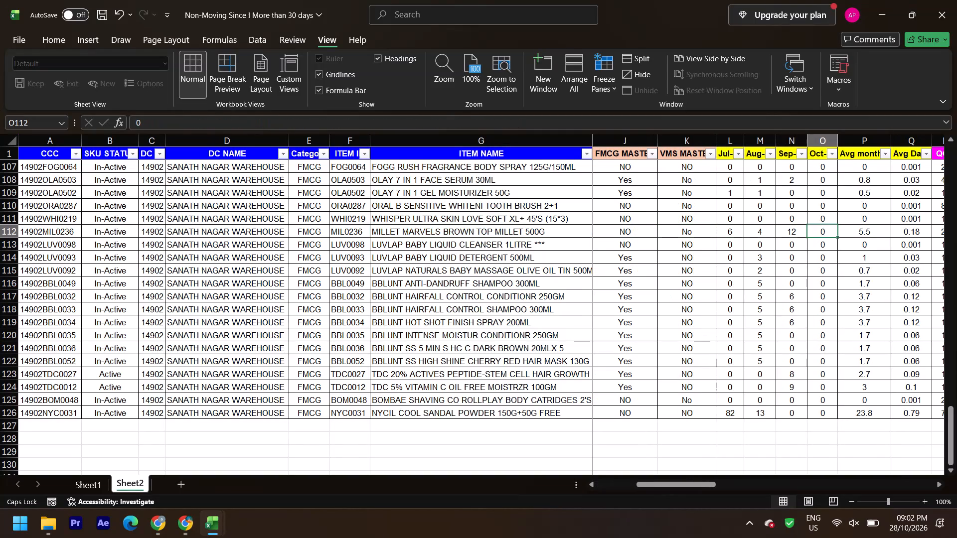
pyautogui.press('Right')
pyautogui.press('Right')
pyautogui.press('Right')
pyautogui.press('Right')
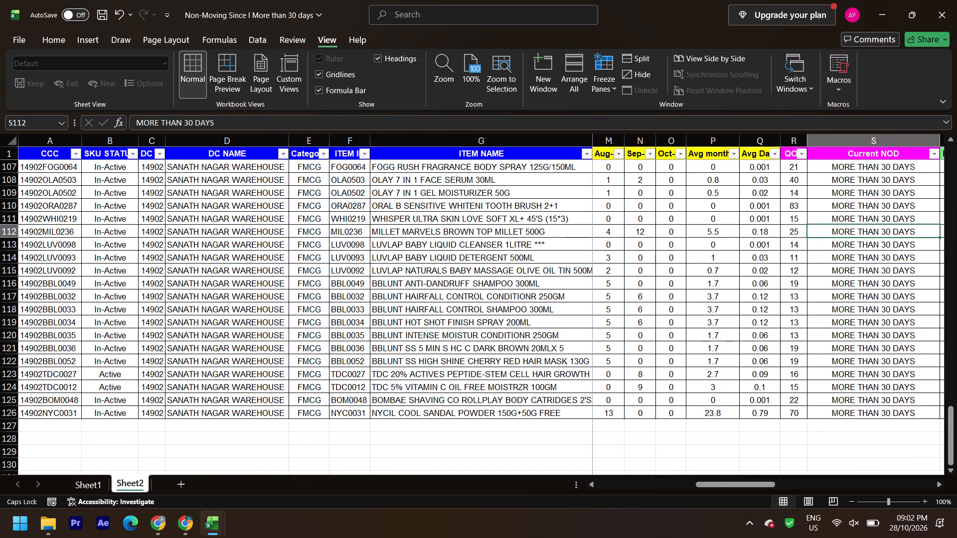
pyautogui.press('Right')
pyautogui.press('Right')
pyautogui.press('Right')
pyautogui.press('Right')
pyautogui.press('Right')
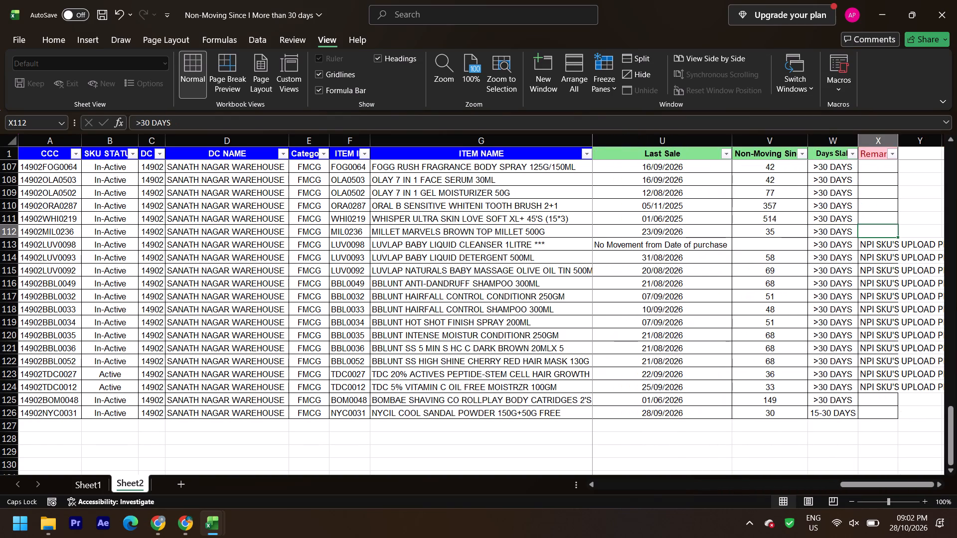
# Recheck row 112 from its remarks cell back through dates, stock, sales and master flags to the vendor and item columns.
pyautogui.press('Left')
pyautogui.press('Left')
pyautogui.press('Left')
pyautogui.press('Left')
pyautogui.press('Left')
pyautogui.press('Left')
pyautogui.press('Left')
pyautogui.press('Left')
pyautogui.press('Left')
pyautogui.press('Left')
pyautogui.press('Left')
pyautogui.press('Left')
pyautogui.press('Left')
pyautogui.press('Left')
pyautogui.press('Left')
pyautogui.press('Left')
pyautogui.press('Left')
pyautogui.press('Left')
pyautogui.press('Left')
pyautogui.press('Left')
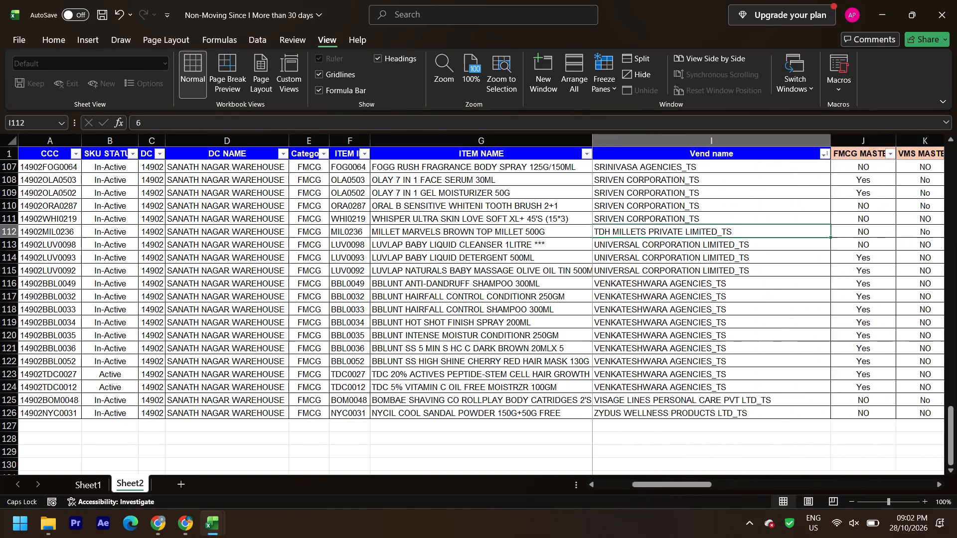
# Look over the items and vendors in the rows above, from row 112 up to row 104.
pyautogui.press('Up')
pyautogui.press('Up')
pyautogui.press('Up')
pyautogui.press('Up')
pyautogui.press('Up')
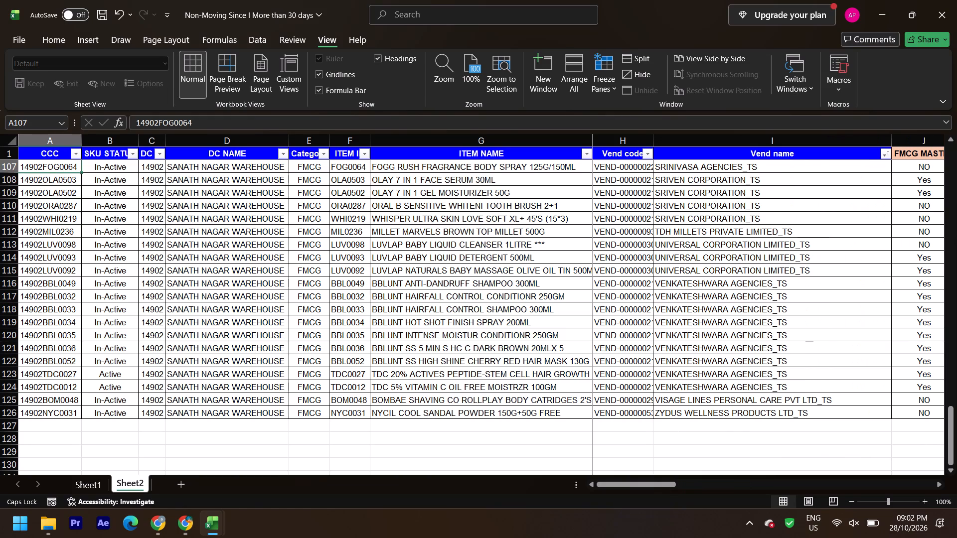
pyautogui.press('Up')
pyautogui.press('Up')
pyautogui.press('Up')
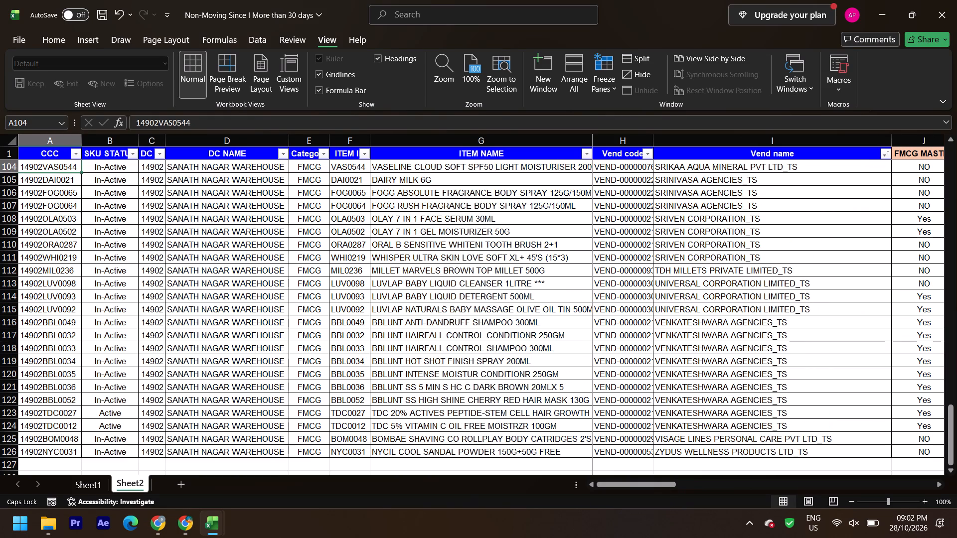
# Examine row 105, Dairy Milk 6G from Srinivasa Agencies, across master flags, monthly sales, stock, Current NOD and dates to its remarks cell.
pyautogui.press('Down')
pyautogui.press('Right')
pyautogui.press('Right')
pyautogui.press('Right')
pyautogui.press('Right')
pyautogui.press('Right')
pyautogui.press('Right')
pyautogui.press('Right')
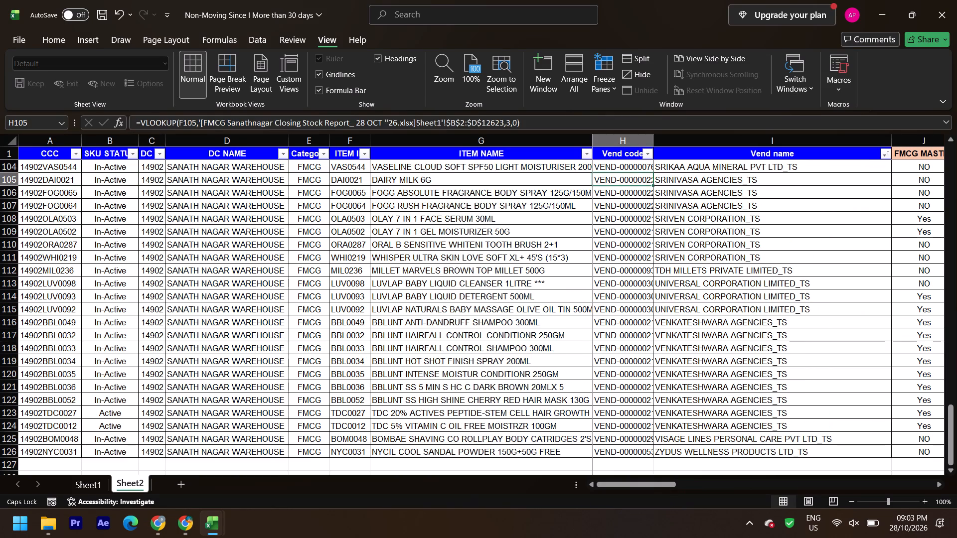
pyautogui.press('Right')
pyautogui.press('Right')
pyautogui.press('Right')
pyautogui.press('Right')
pyautogui.press('Right')
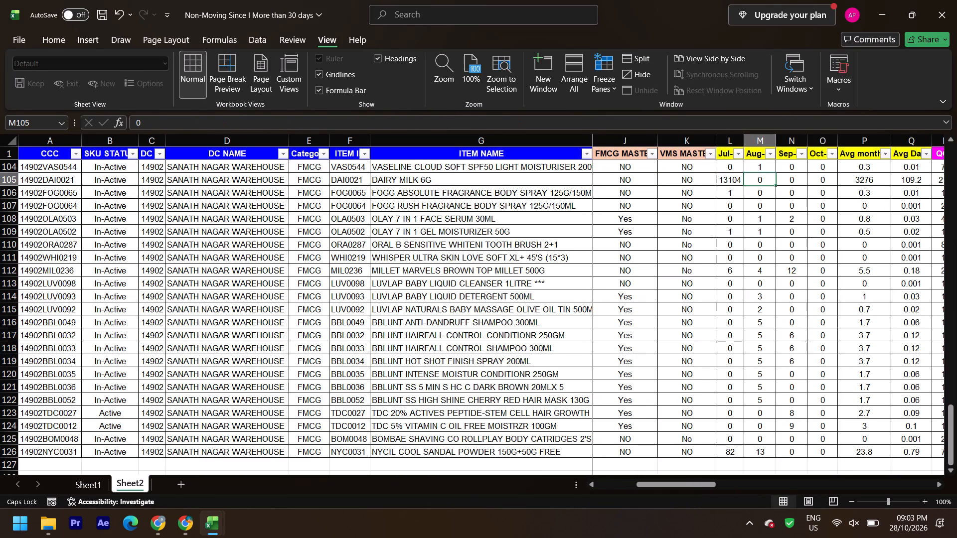
pyautogui.press('Right')
pyautogui.press('Right')
pyautogui.press('Right')
pyautogui.press('Right')
pyautogui.press('Right')
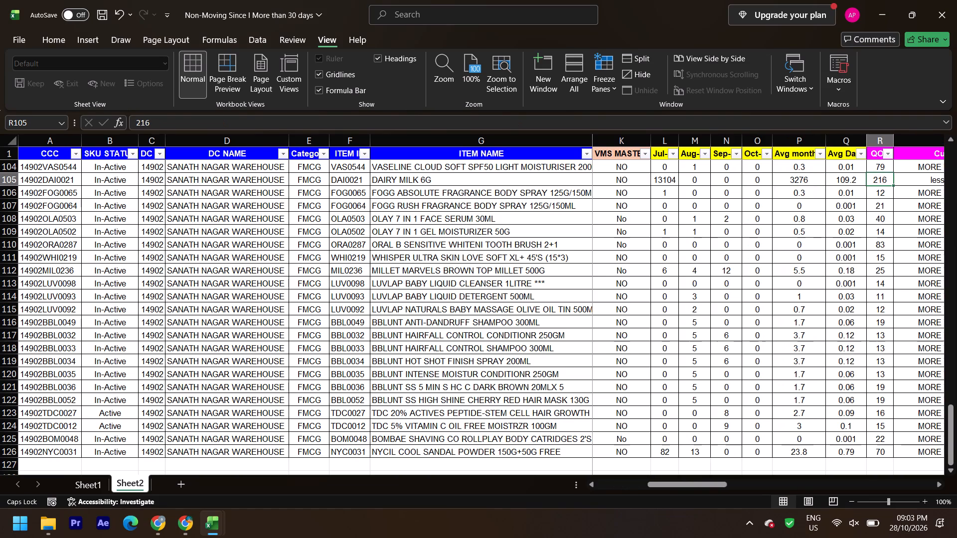
pyautogui.press('Right')
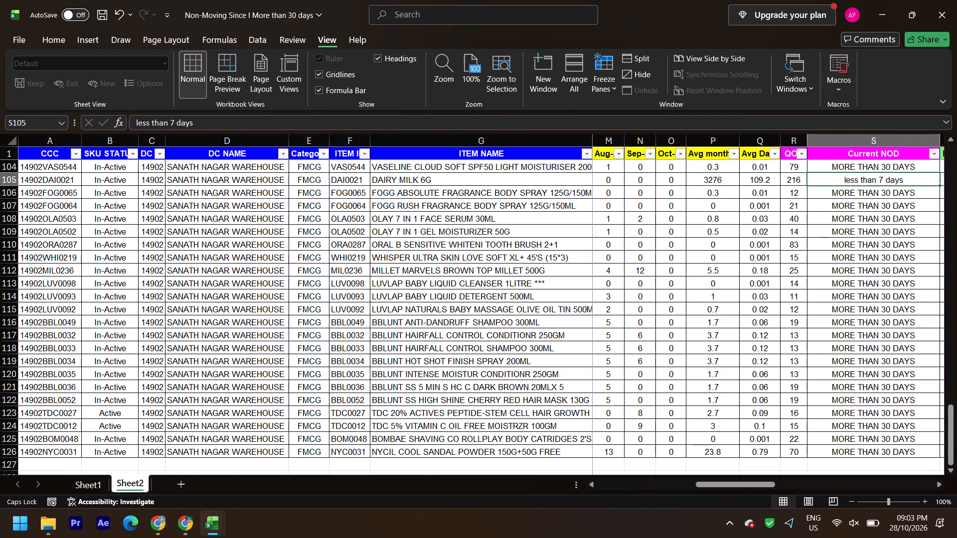
pyautogui.press('Right')
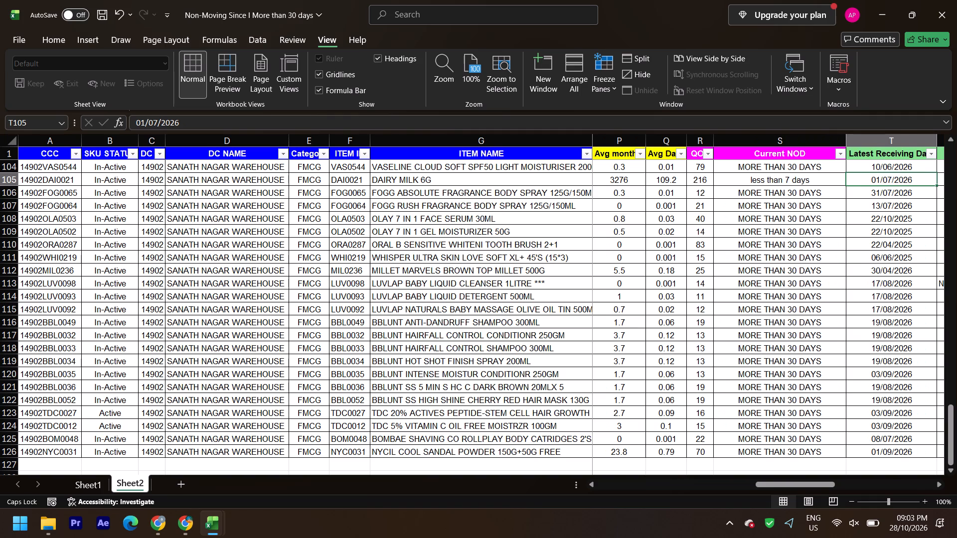
pyautogui.press('Right')
pyautogui.press('Right')
pyautogui.press('Right')
pyautogui.press('Right')
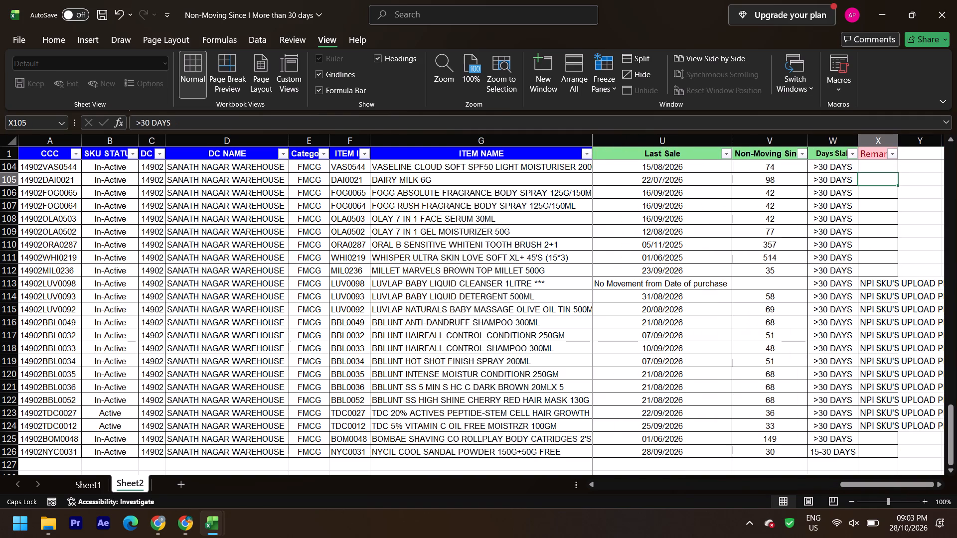
pyautogui.press('Right')
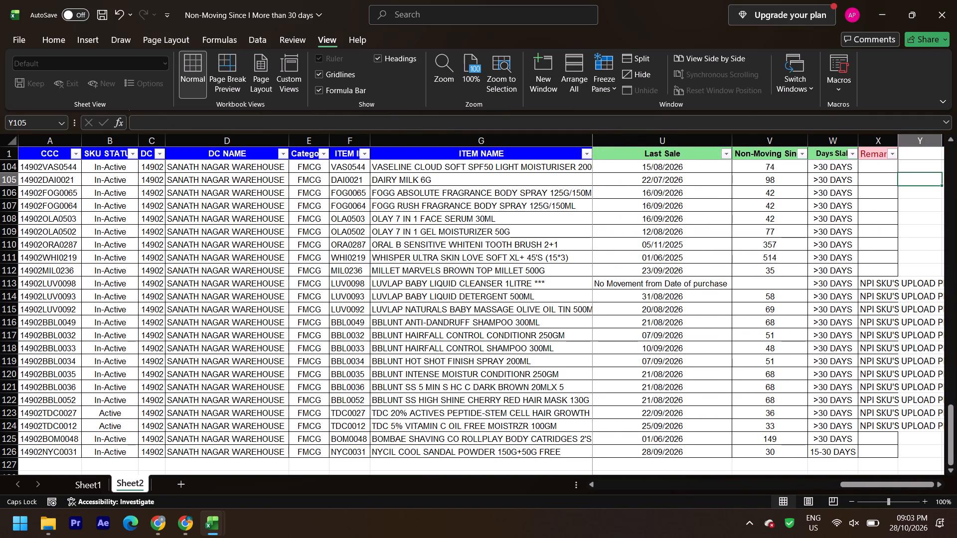
# Recheck row 105, Dairy Milk 6G, from its remarks cell back through dates, Current NOD, stock, averages and monthly sales.
pyautogui.press('Left')
pyautogui.press('Left')
pyautogui.press('Left')
pyautogui.press('Left')
pyautogui.press('Left')
pyautogui.press('Left')
pyautogui.press('Left')
pyautogui.press('Left')
pyautogui.press('Left')
pyautogui.press('Left')
pyautogui.press('Left')
pyautogui.press('Left')
pyautogui.press('Left')
pyautogui.press('Left')
pyautogui.press('Left')
pyautogui.press('Left')
pyautogui.press('Left')
pyautogui.press('Left')
pyautogui.press('Left')
pyautogui.press('Left')
pyautogui.press('Left')
pyautogui.press('Left')
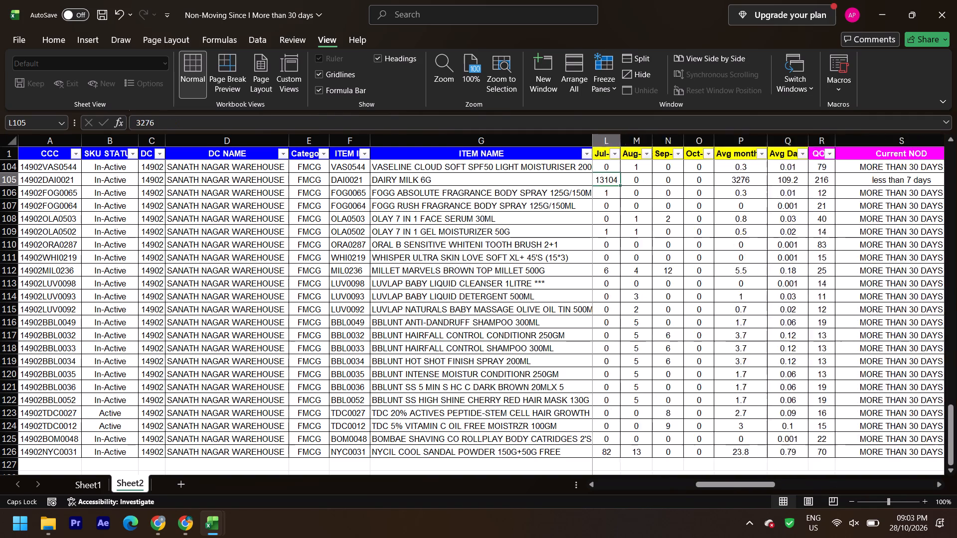
# Enter the remark "Bulk sku" for row 105, Dairy Milk 6G.
pyautogui.press('Right')
pyautogui.press('Right')
pyautogui.press('Right')
pyautogui.press('Right')
pyautogui.press('Right')
pyautogui.press('Right')
pyautogui.press('Right')
pyautogui.press('Right')
pyautogui.press('Right')
pyautogui.press('Right')
pyautogui.press('Right')
pyautogui.press('Right')
pyautogui.press('Right')
pyautogui.press('Right')
pyautogui.press('Right')
pyautogui.press('Right')
pyautogui.press('Right')
pyautogui.press('Right')
pyautogui.press('Right')
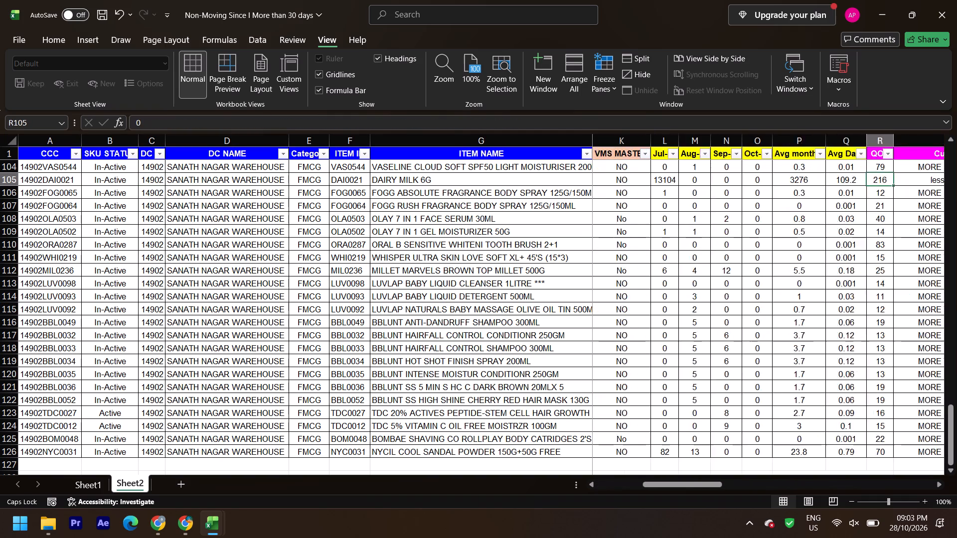
pyautogui.press('Right')
pyautogui.press('Right')
pyautogui.press('Right')
pyautogui.press('Right')
pyautogui.press('Right')
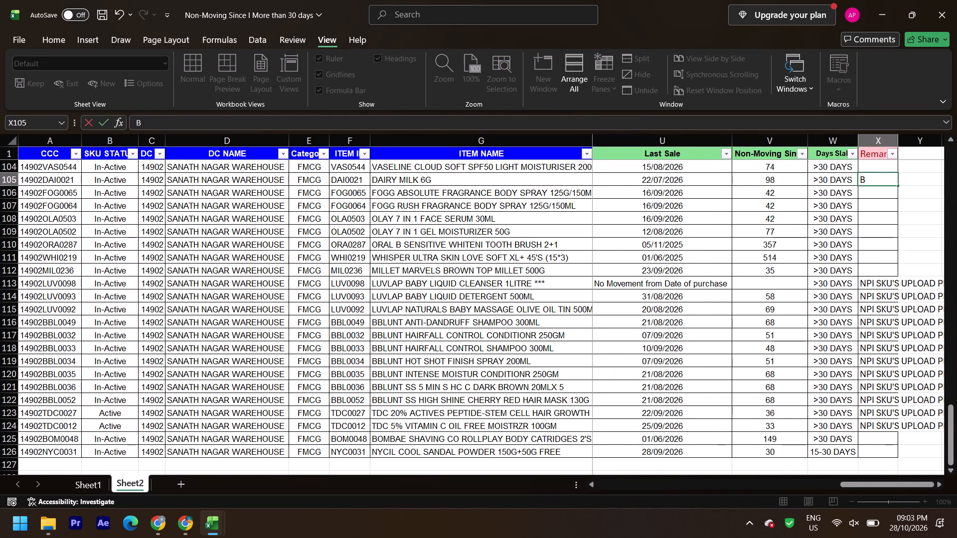
pyautogui.write('ulk sku')
pyautogui.press('Down')
# Enter the remark "Return to vendor" for row 99, Cupid Angel Aloe Vera Hair Removal Spray.
pyautogui.press('Up')
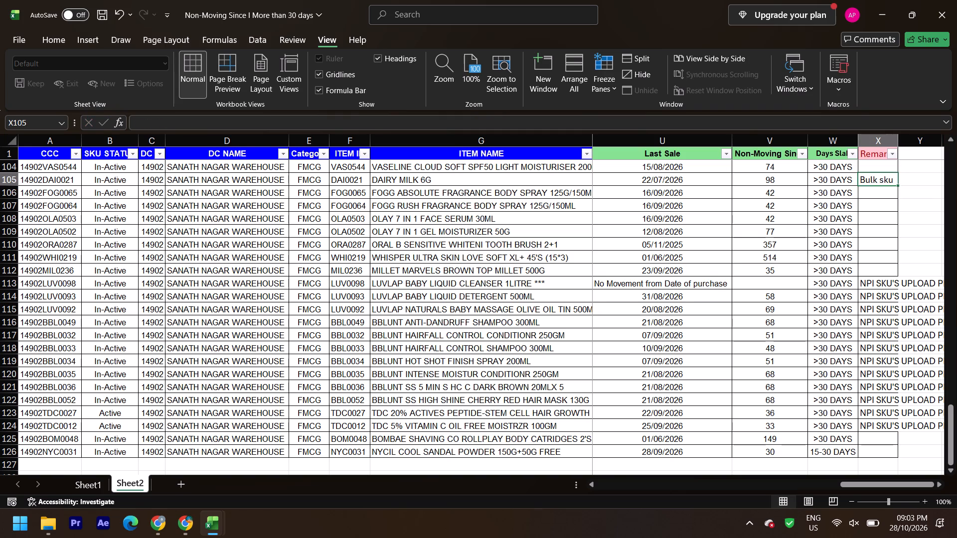
pyautogui.press('Up')
pyautogui.press('Up')
pyautogui.press('Up')
pyautogui.press('Up')
pyautogui.press('Up')
pyautogui.press('Up')
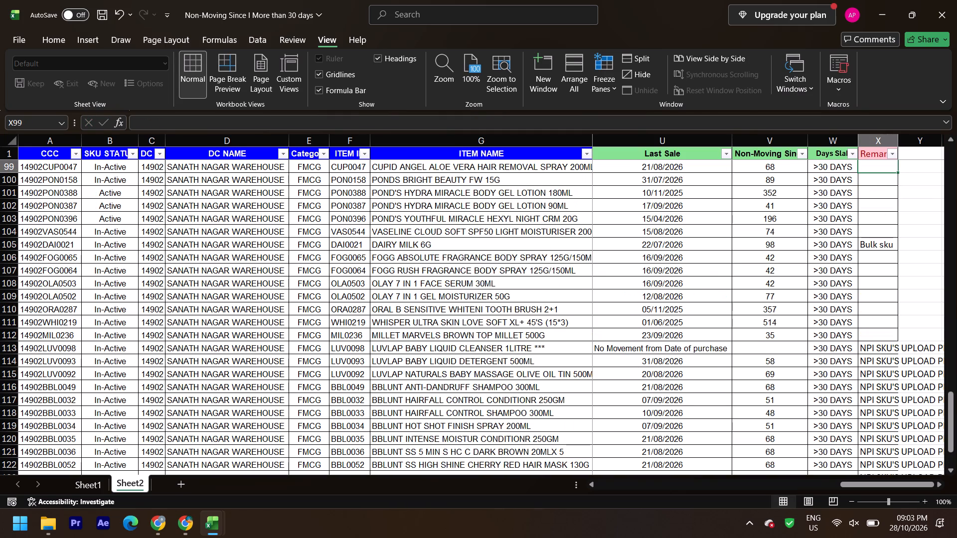
pyautogui.press('Up')
pyautogui.press('Down')
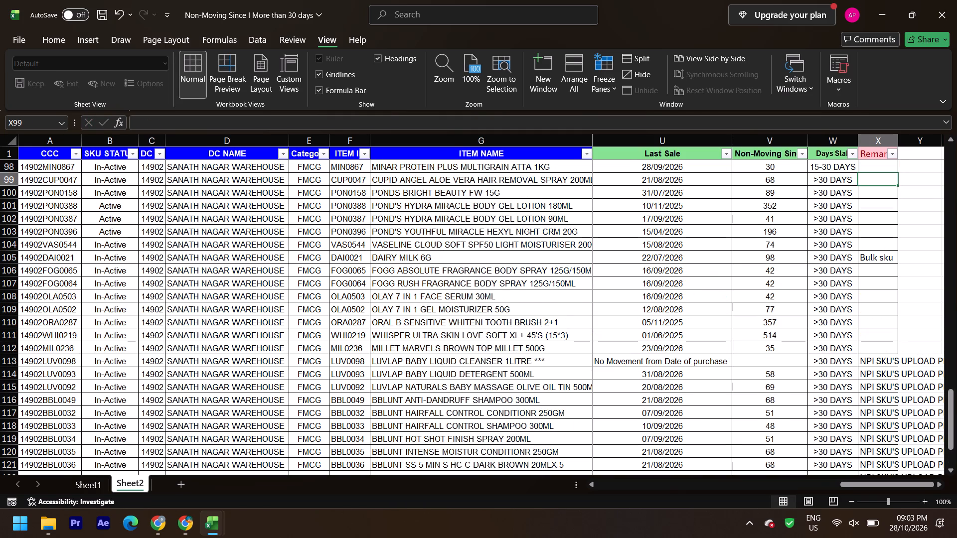
pyautogui.press('r')
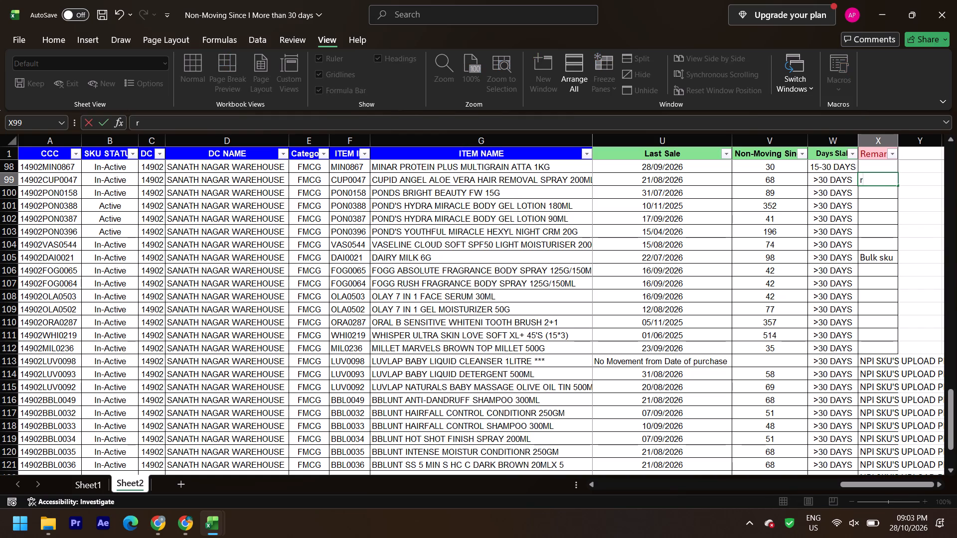
pyautogui.write('eturn to vendor')
pyautogui.press('Up')
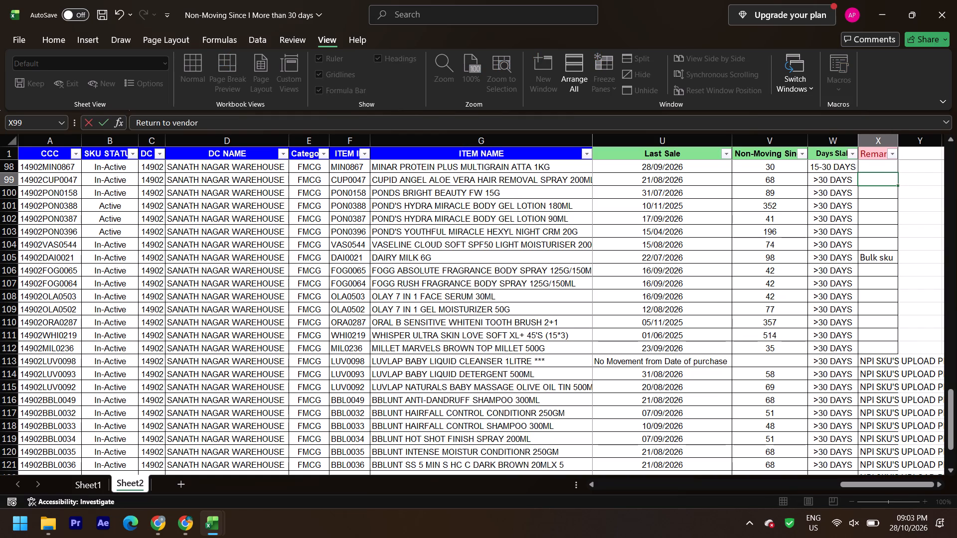
# Enter the remark "Online sku requirement" for row 93, Figaro Baby Body Lotion 100ML.
pyautogui.press('Up')
pyautogui.press('Down')
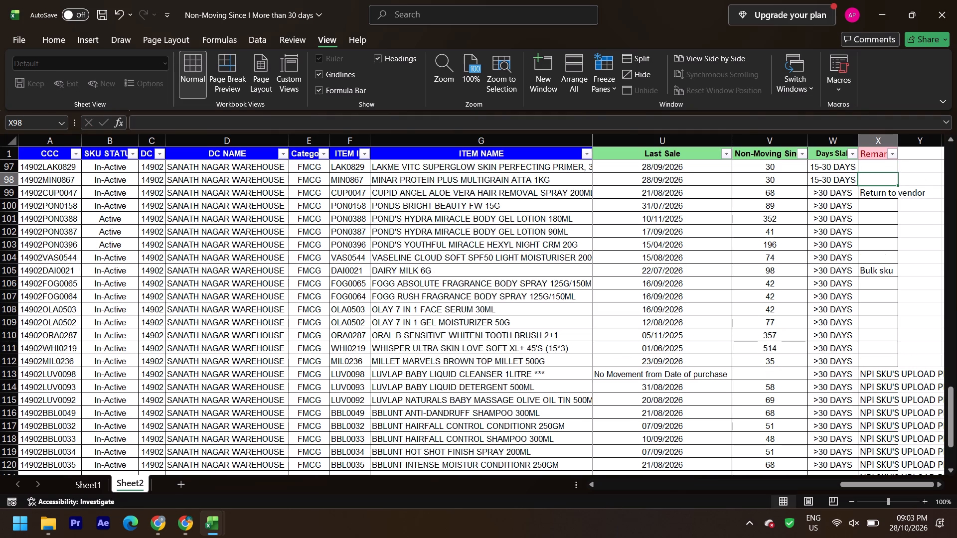
pyautogui.press('Up')
pyautogui.press('Up')
pyautogui.press('Up')
pyautogui.press('Up')
pyautogui.press('Up')
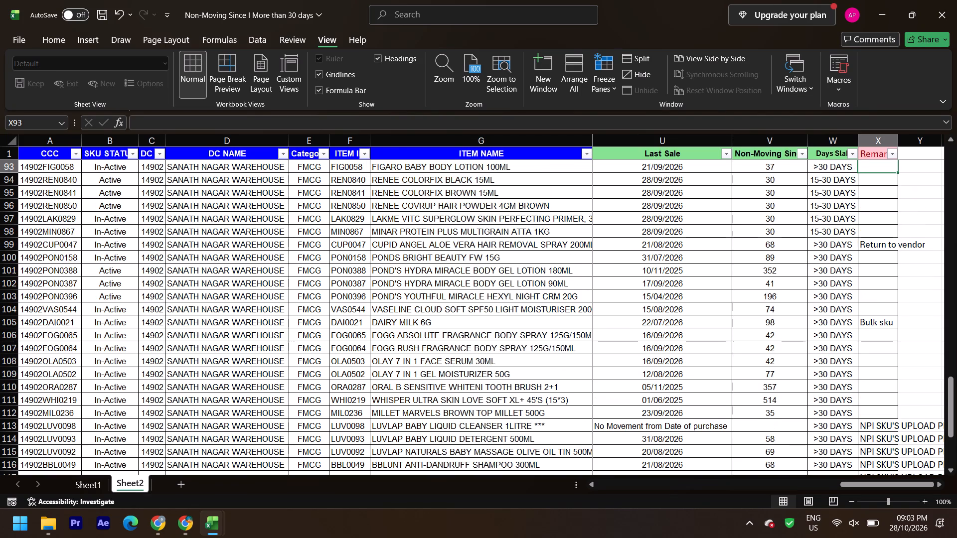
pyautogui.press('Up')
pyautogui.press('Down')
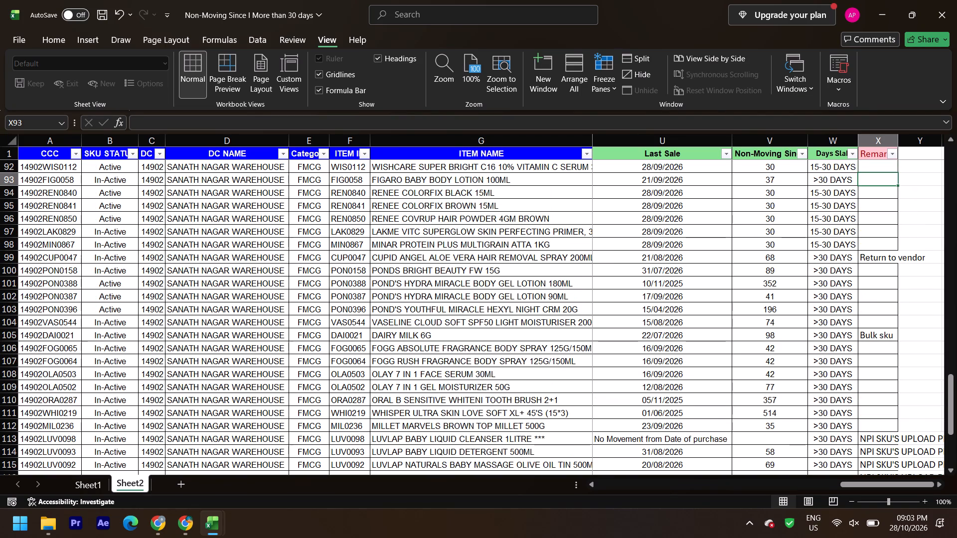
pyautogui.press('o')
pyautogui.write('nlin')
pyautogui.press('space')
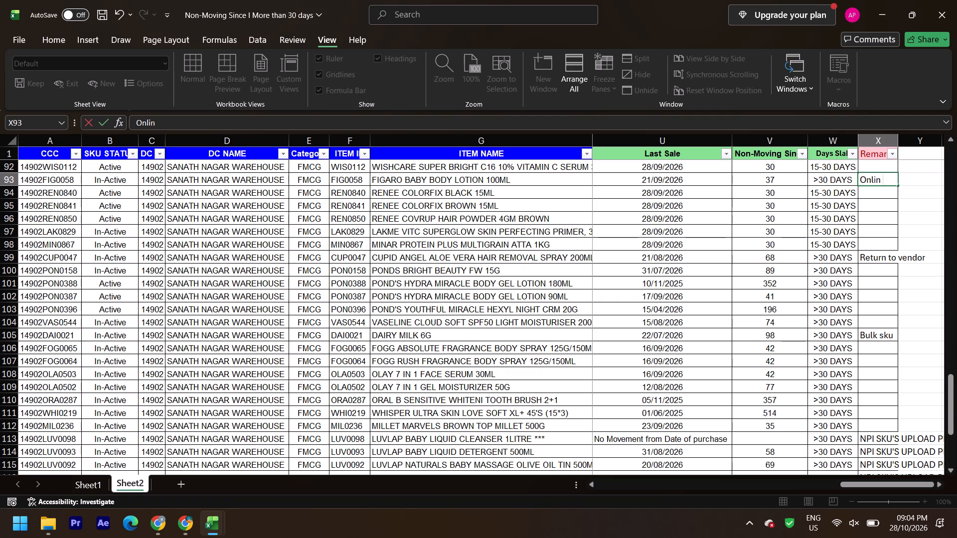
pyautogui.press('BackSpace')
pyautogui.write('e sku')
pyautogui.press('space')
pyautogui.write('requirement')
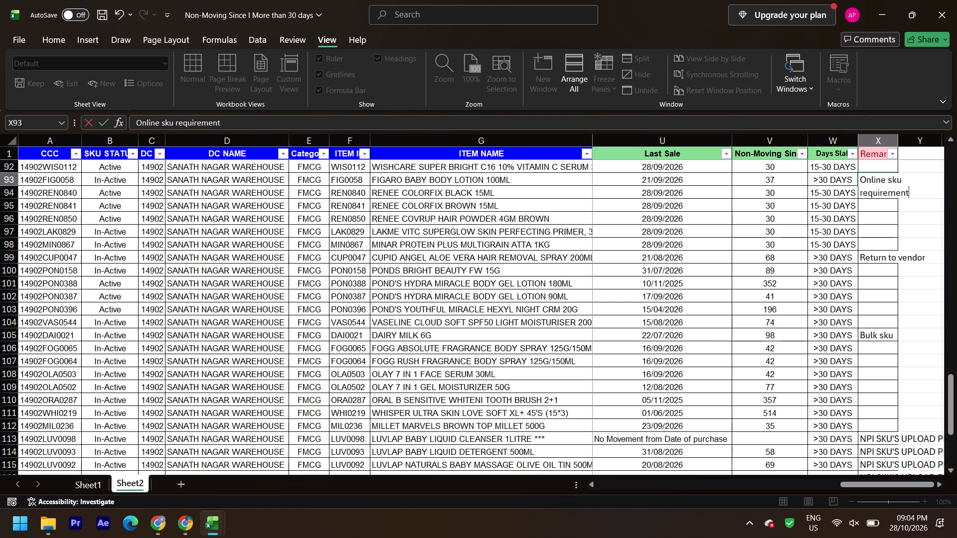
pyautogui.press('Up')
# Copy the "Online sku requirement" remark from row 93 to the R for Rabbit items in rows 85 to 90.
pyautogui.press('Up')
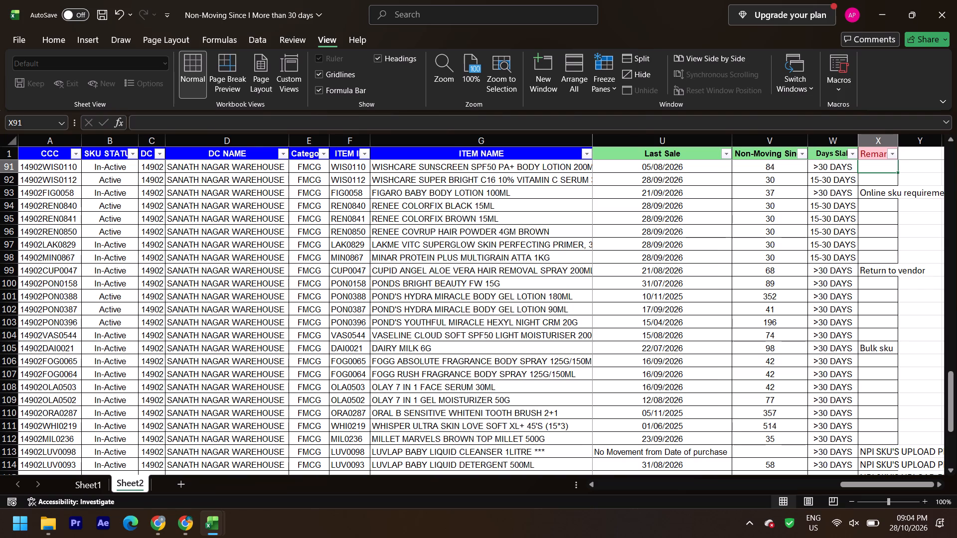
pyautogui.press('Down')
pyautogui.press('Up')
pyautogui.press('Up')
pyautogui.press('Up')
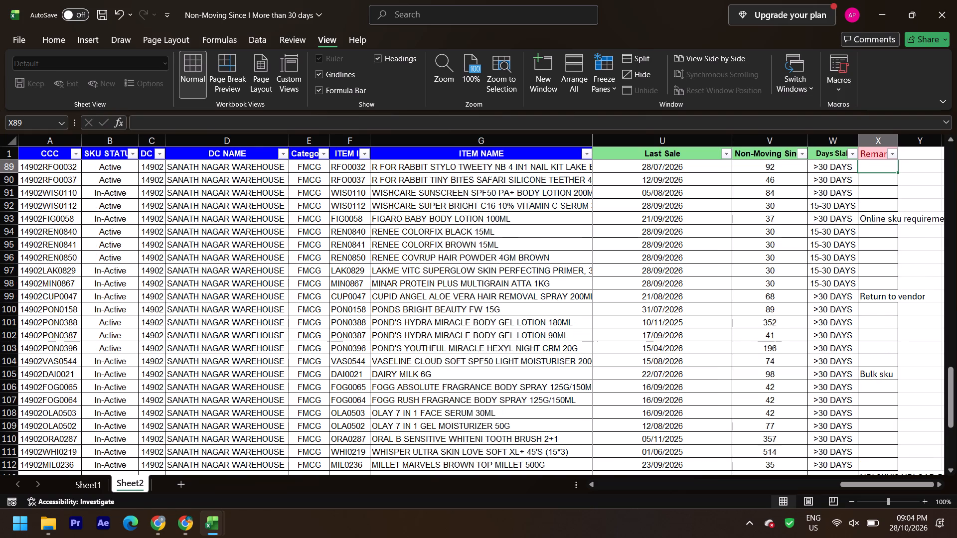
pyautogui.press('Up')
pyautogui.press('Up')
pyautogui.press('Down')
pyautogui.press('Down')
pyautogui.press('Down')
pyautogui.press('Down')
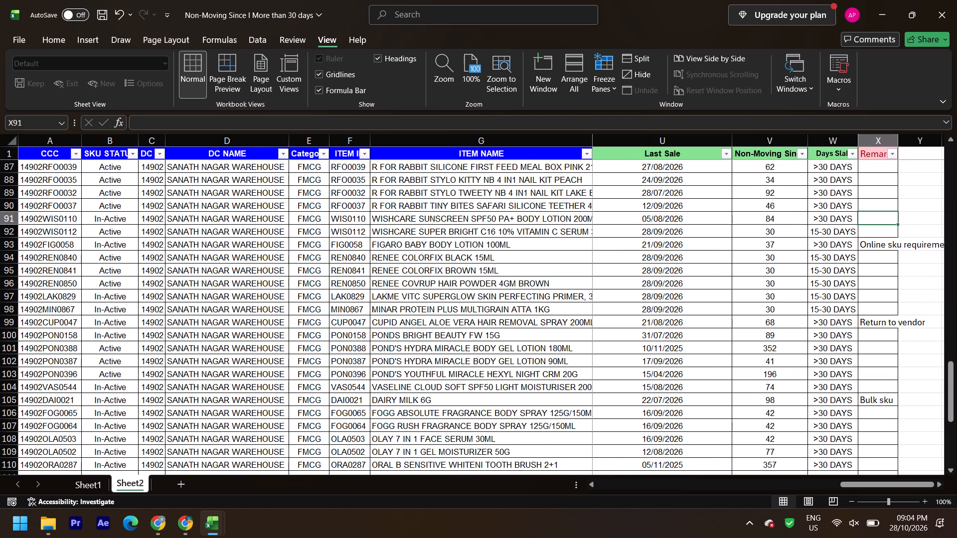
pyautogui.press('Down')
pyautogui.press('Down')
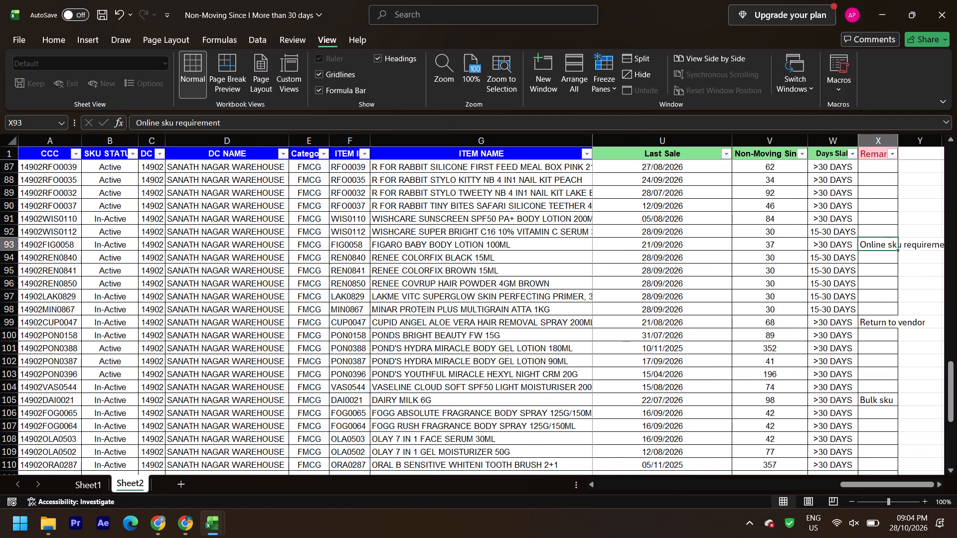
pyautogui.hotkey('ctrl', 'c')
pyautogui.press('Up')
pyautogui.press('Up')
pyautogui.press('Up')
pyautogui.press('Up')
pyautogui.press('Up')
pyautogui.press('Up')
pyautogui.press('Up')
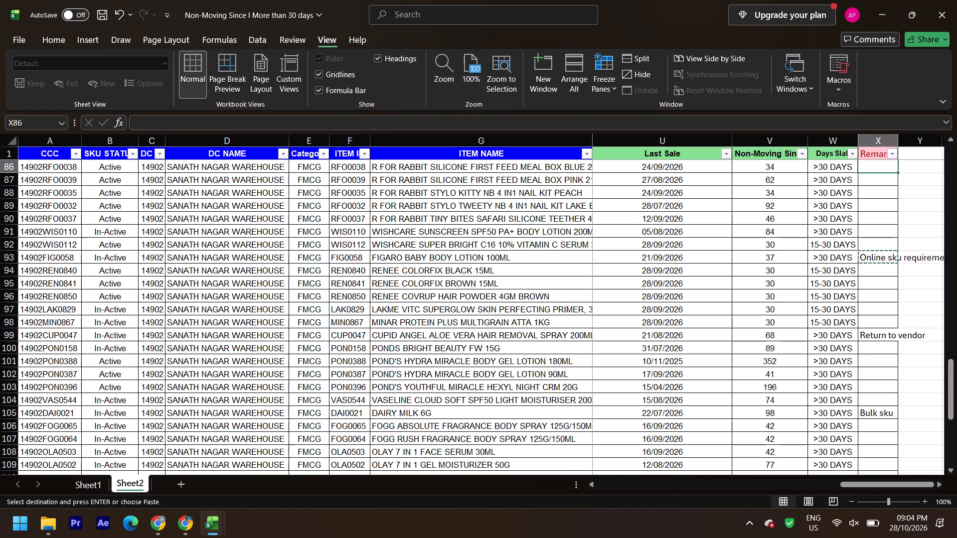
pyautogui.press('Up')
pyautogui.press('Up')
pyautogui.press('Up')
pyautogui.press('Down')
pyautogui.press('Down')
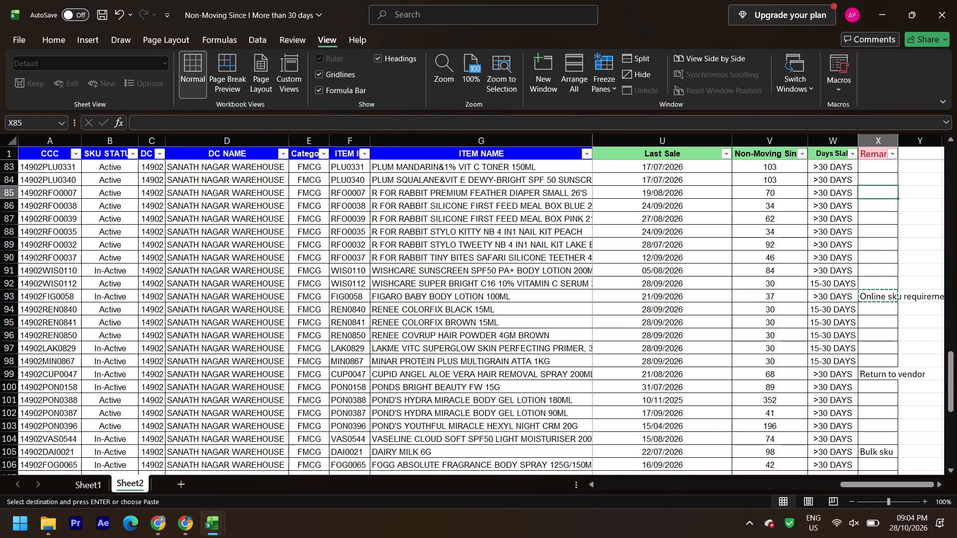
pyautogui.hotkey('shift', 'Down')
pyautogui.hotkey('shift', 'Down')
pyautogui.hotkey('shift', 'Down')
pyautogui.hotkey('shift', 'Down')
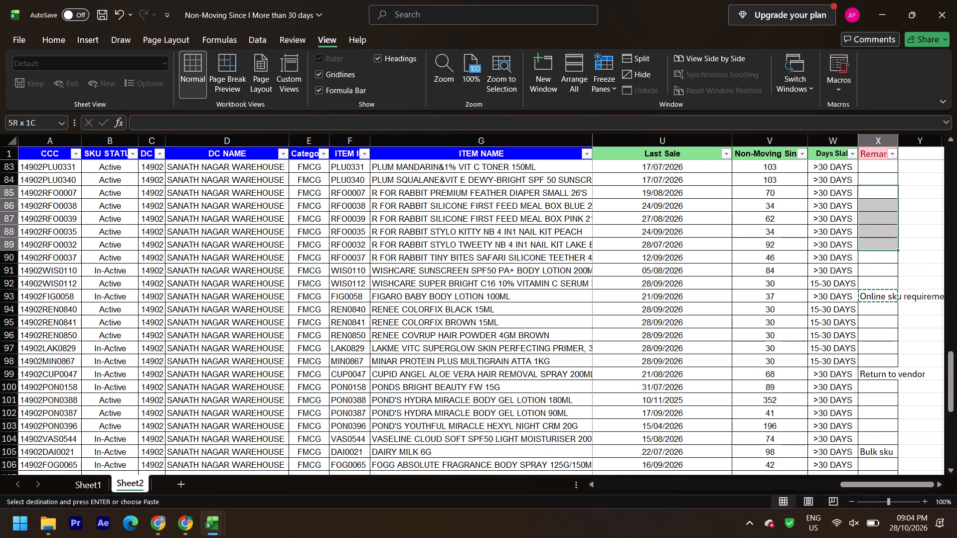
pyautogui.hotkey('shift', 'Down')
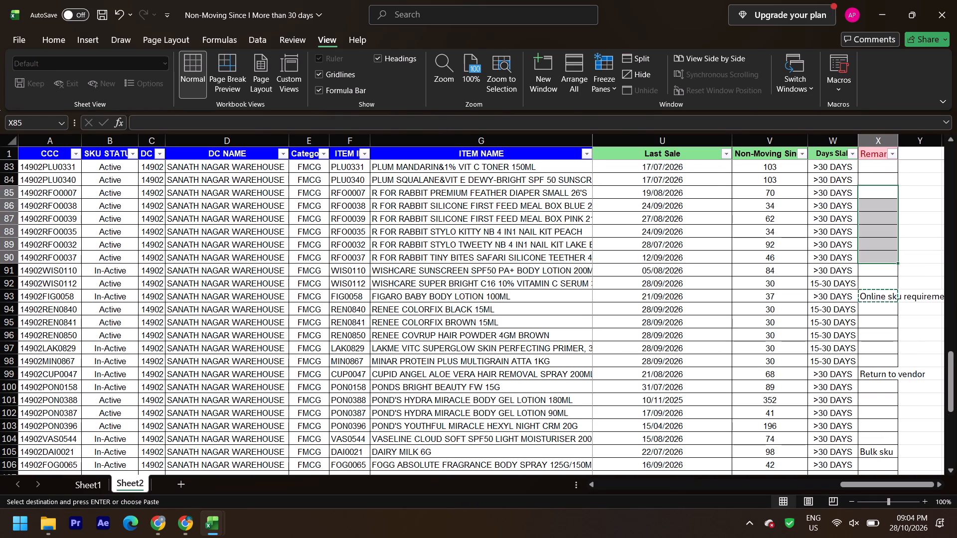
pyautogui.hotkey('ctrl', 'v')
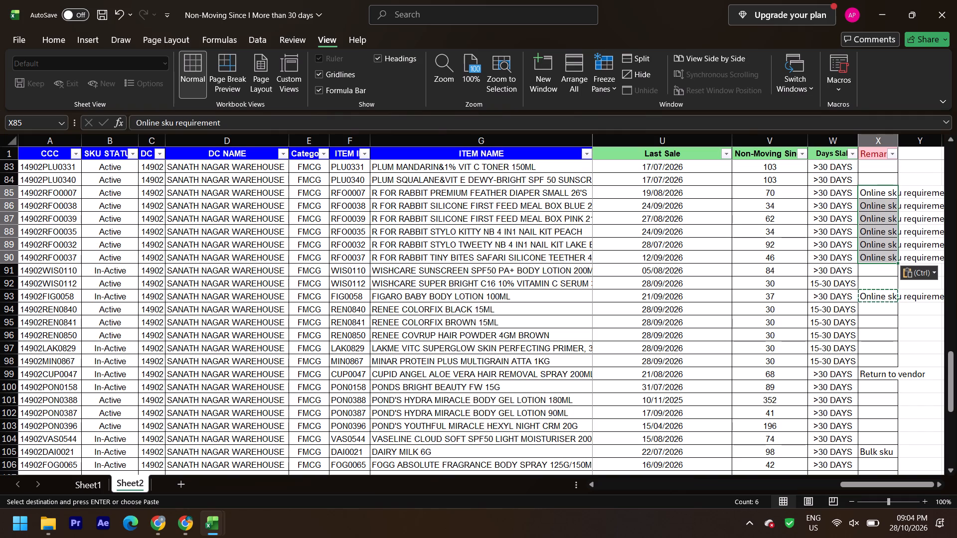
# Look over the items, last sale dates and non-moving days from row 84 up through the Plum products to row 70.
pyautogui.press('Up')
pyautogui.press('Up')
pyautogui.press('Up')
pyautogui.press('Up')
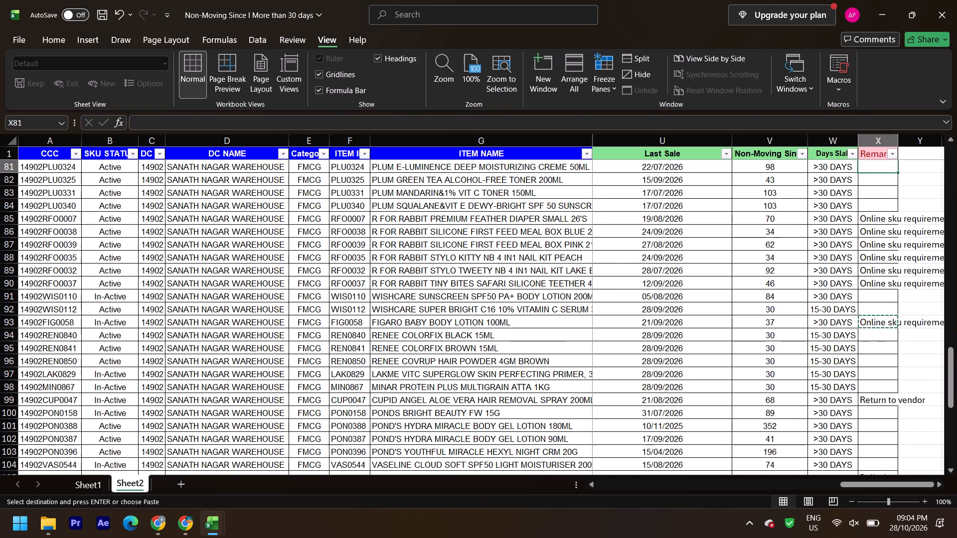
pyautogui.press('Up')
pyautogui.press('Up')
pyautogui.press('Up')
pyautogui.press('Up')
pyautogui.press('Up')
pyautogui.press('Up')
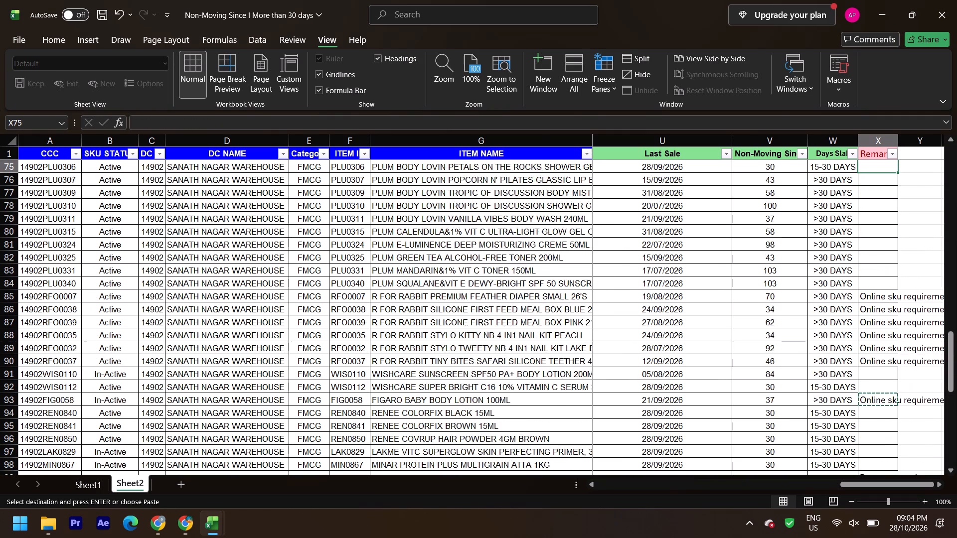
pyautogui.press('Up')
pyautogui.press('Up')
pyautogui.press('Up')
pyautogui.press('Up')
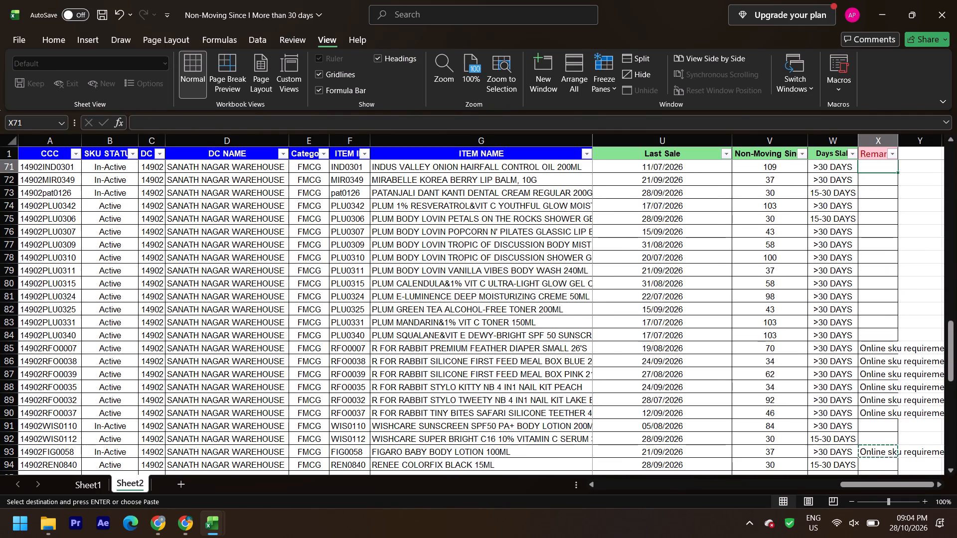
pyautogui.press('Up')
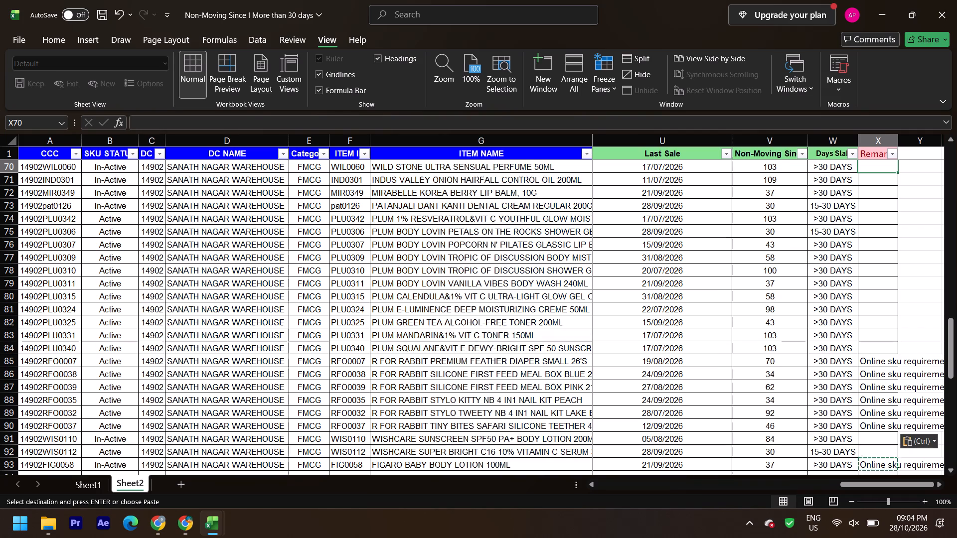
# Examine rows 70 to 73, comparing Indus Valley Onion Hairfall Control Oil and Mirabelle Korea Berry Lip Balm.
pyautogui.press('Down')
pyautogui.press('Down')
pyautogui.press('Down')
pyautogui.press('Up')
pyautogui.press('Up')
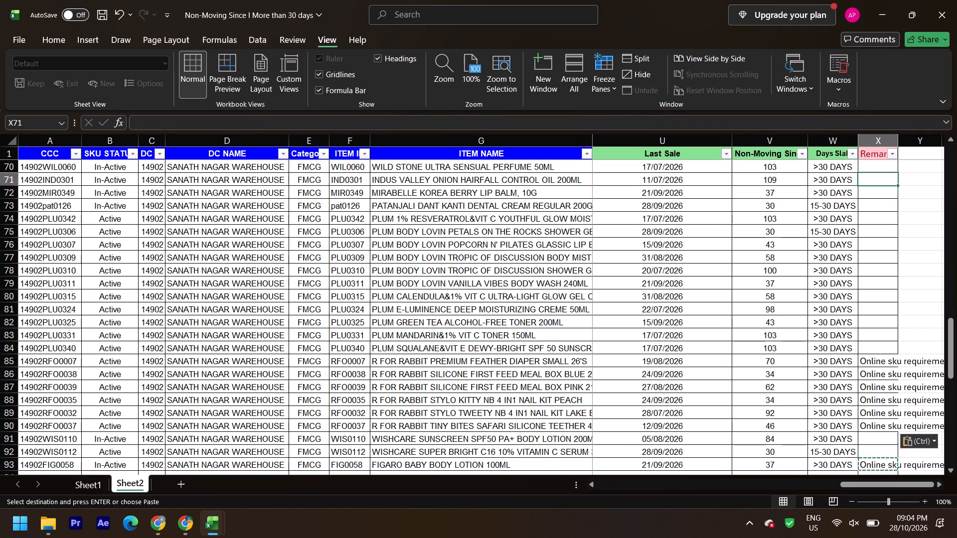
pyautogui.press('Down')
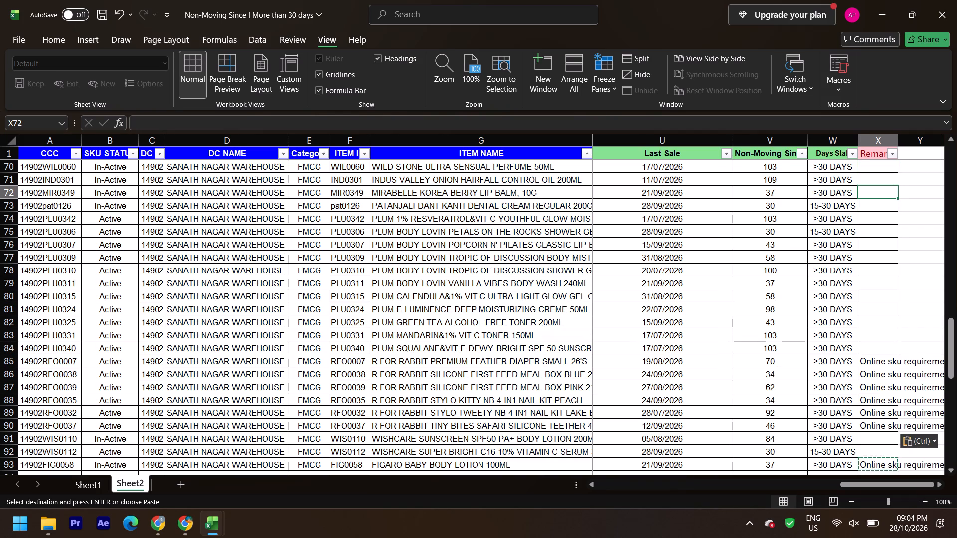
pyautogui.press('Up')
pyautogui.press('Down')
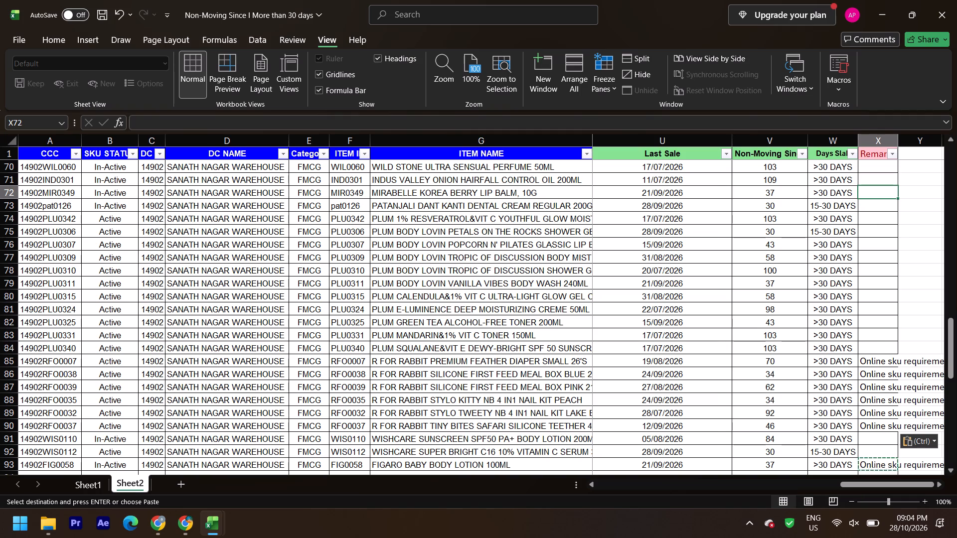
pyautogui.press('v')
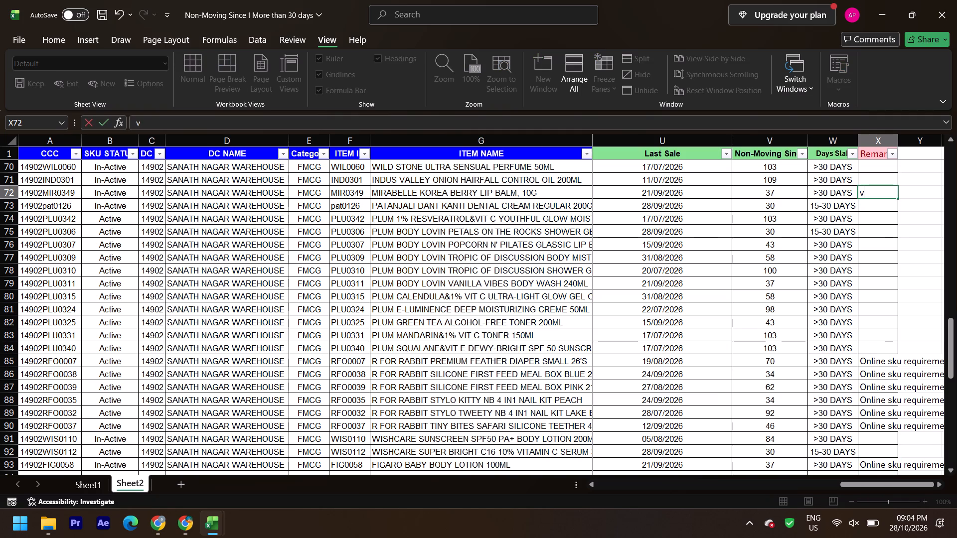
pyautogui.press('BackSpace')
pyautogui.press('Up')
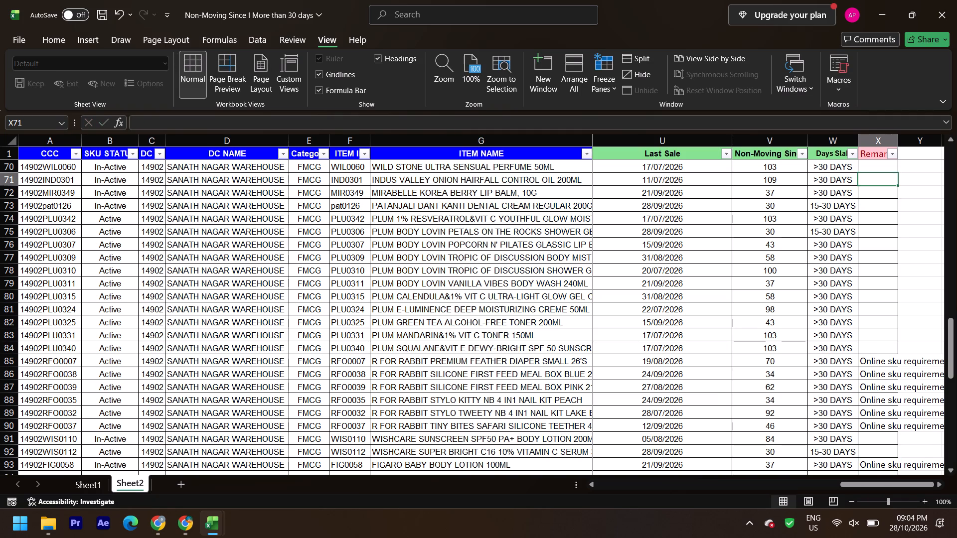
pyautogui.press('Down')
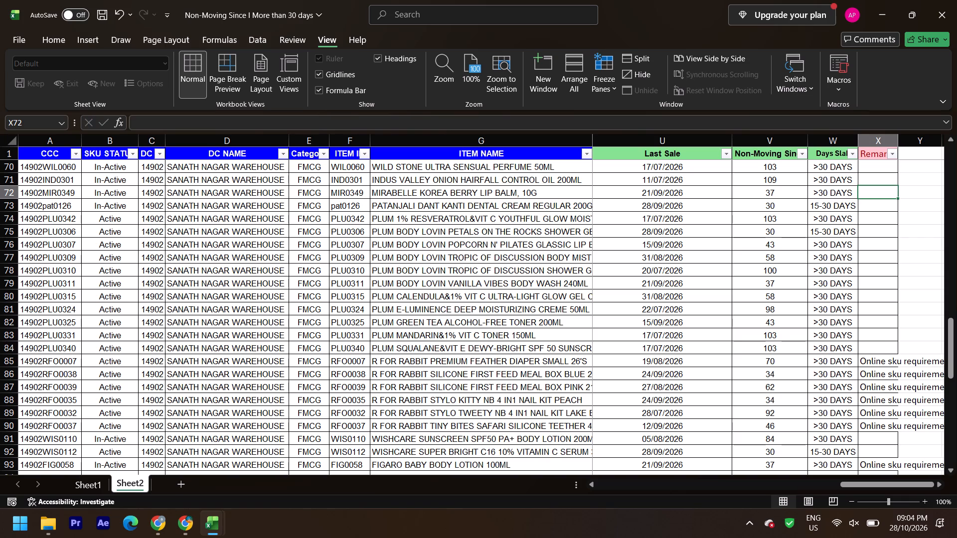
pyautogui.press('Up')
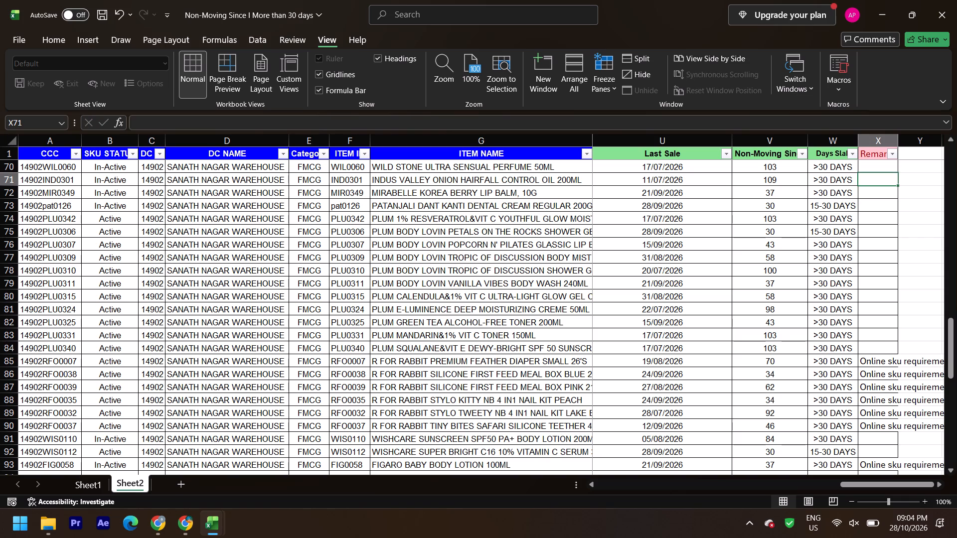
pyautogui.press('Down')
pyautogui.press('Down')
pyautogui.press('Up')
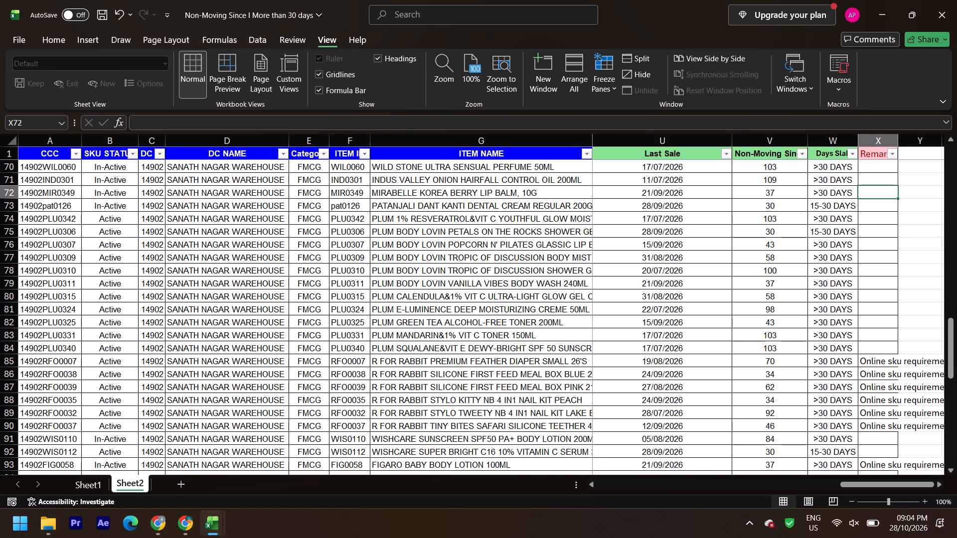
# Look over the items and last sale dates from row 71 up to row 66, Gas-O-Fast Lemon Flavour 5G Sachet.
pyautogui.press('Up')
pyautogui.press('Up')
pyautogui.press('Up')
pyautogui.press('Up')
pyautogui.press('Up')
pyautogui.press('Up')
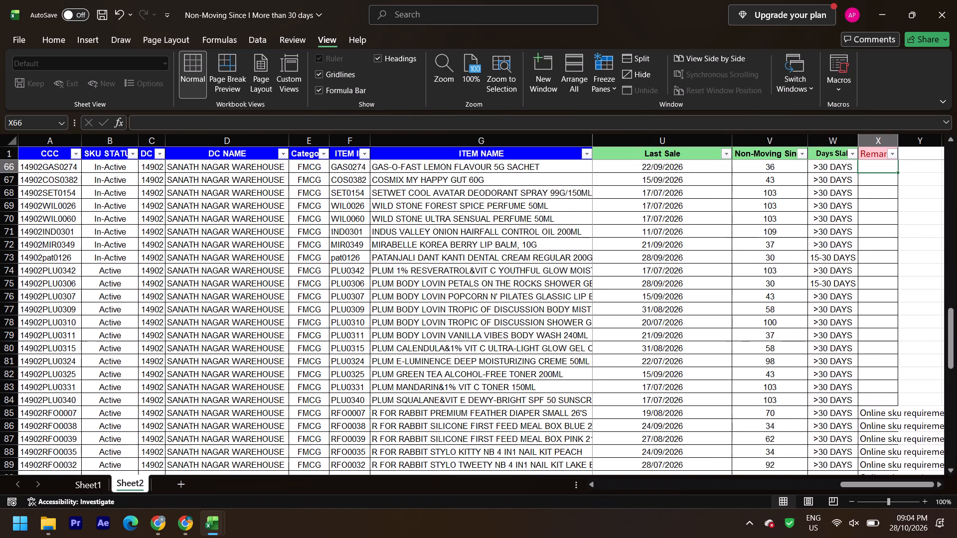
pyautogui.press('Down')
pyautogui.press('Down')
pyautogui.press('Up')
pyautogui.press('Up')
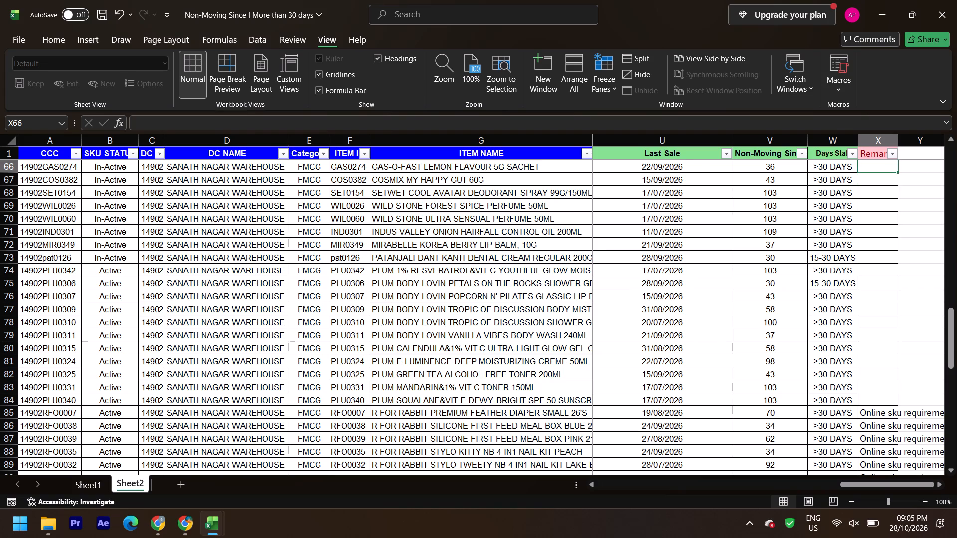
# Enter the remark "Online sku requirement" for the two Mee Mee items in rows 63 and 64.
pyautogui.press('Up')
pyautogui.press('Up')
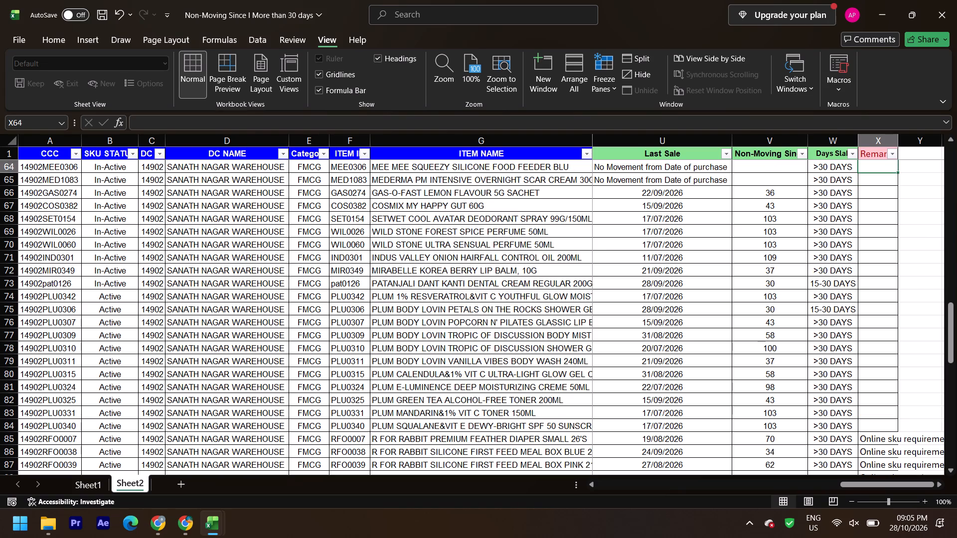
pyautogui.press('Down')
pyautogui.press('Down')
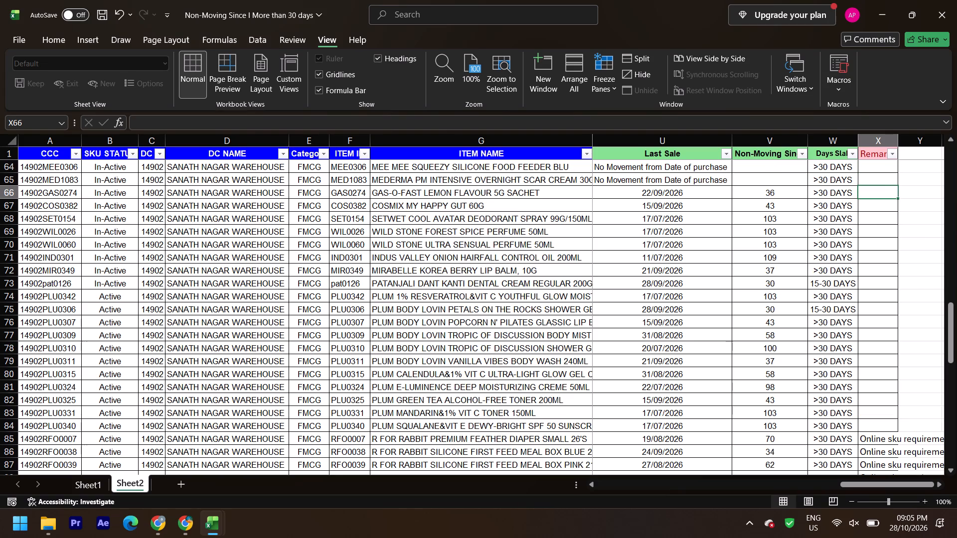
pyautogui.press('Up')
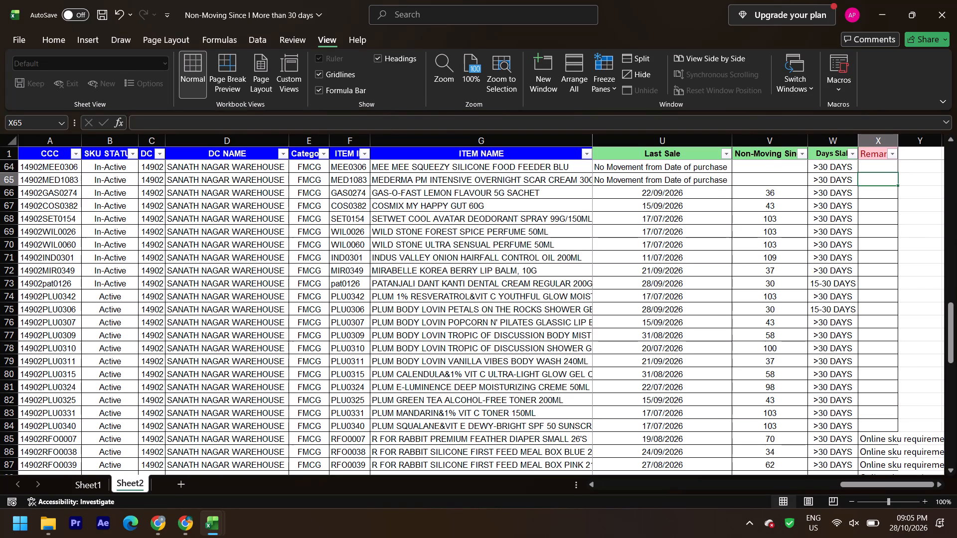
pyautogui.press('Up')
pyautogui.press('Up')
pyautogui.press('Up')
pyautogui.press('Down')
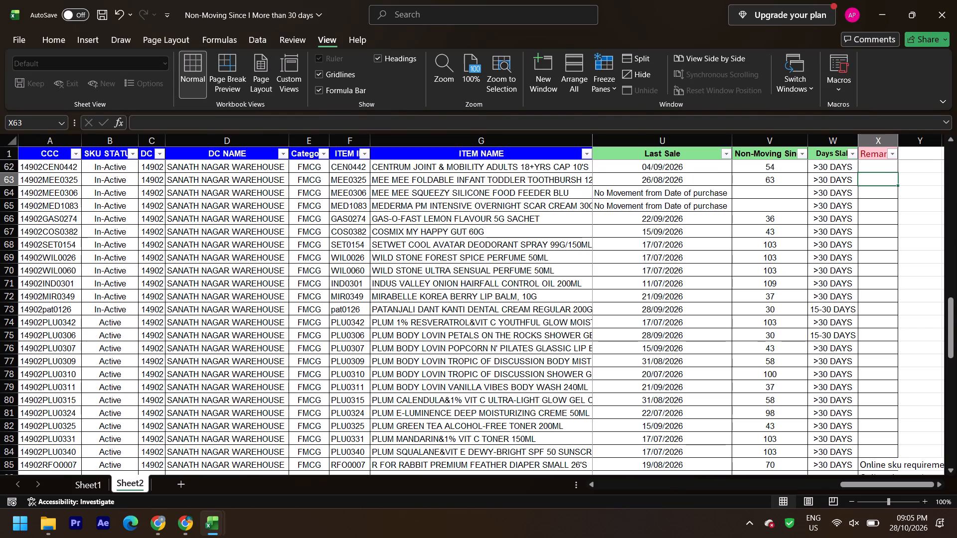
pyautogui.press('o')
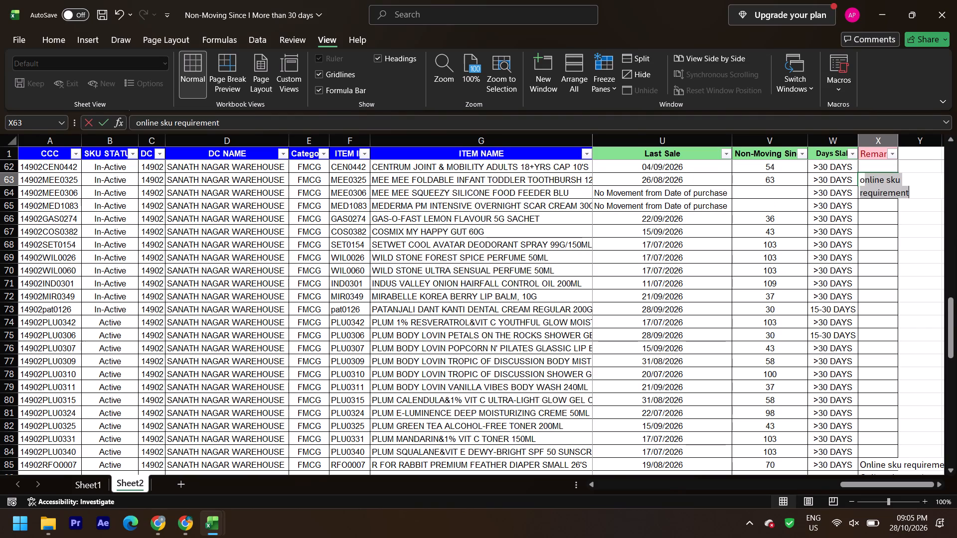
pyautogui.press('Down')
pyautogui.press('o')
pyautogui.press('Up')
# Enter the remark "Free sku" for the Stayfree Advanced All Nights item in row 61.
pyautogui.press('Up')
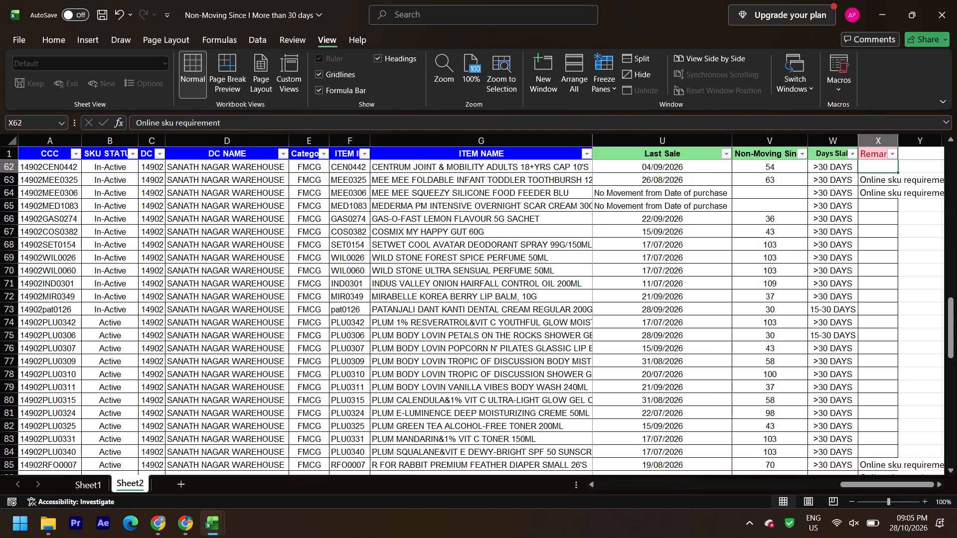
pyautogui.press('Up')
pyautogui.press('Up')
pyautogui.press('Down')
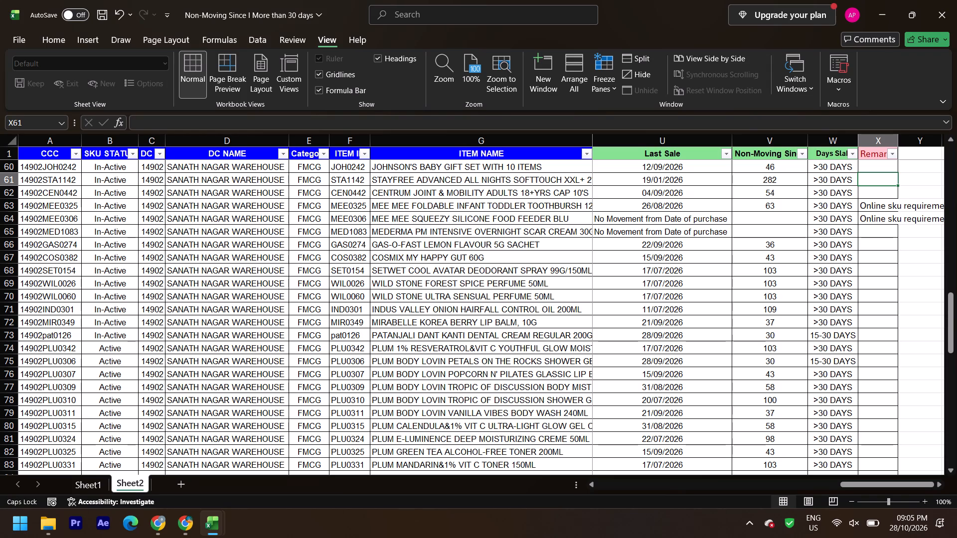
pyautogui.press('f')
pyautogui.write('ree sku')
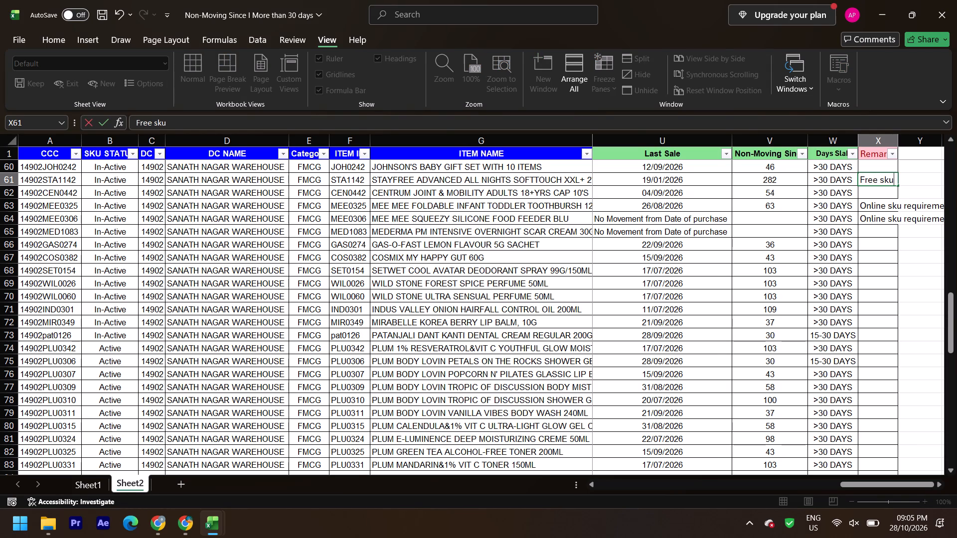
pyautogui.press('Up')
# Enter the remark "Online sku requirement" for the TFS sheet mask and The Face Shop cream in rows 55 and 56.
pyautogui.press('Up')
pyautogui.press('Down')
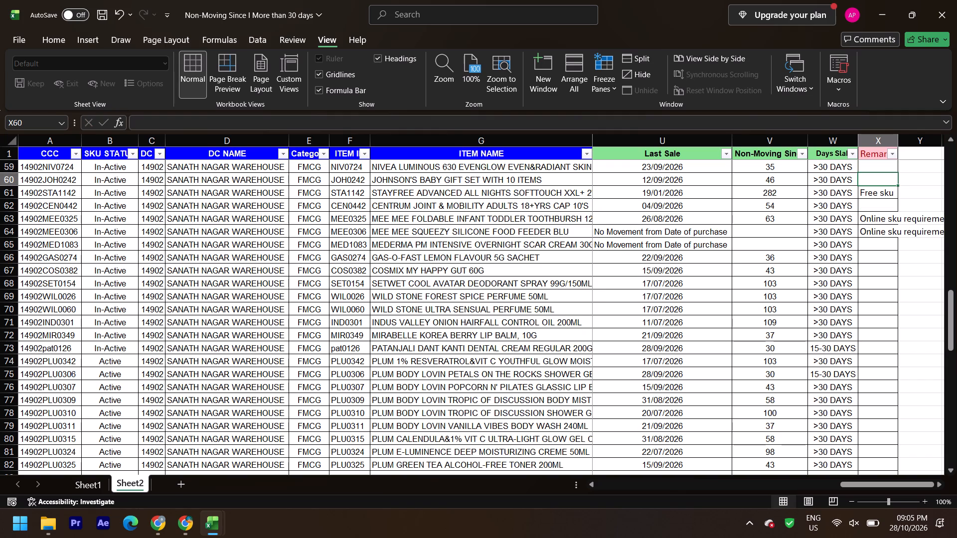
pyautogui.press('Up')
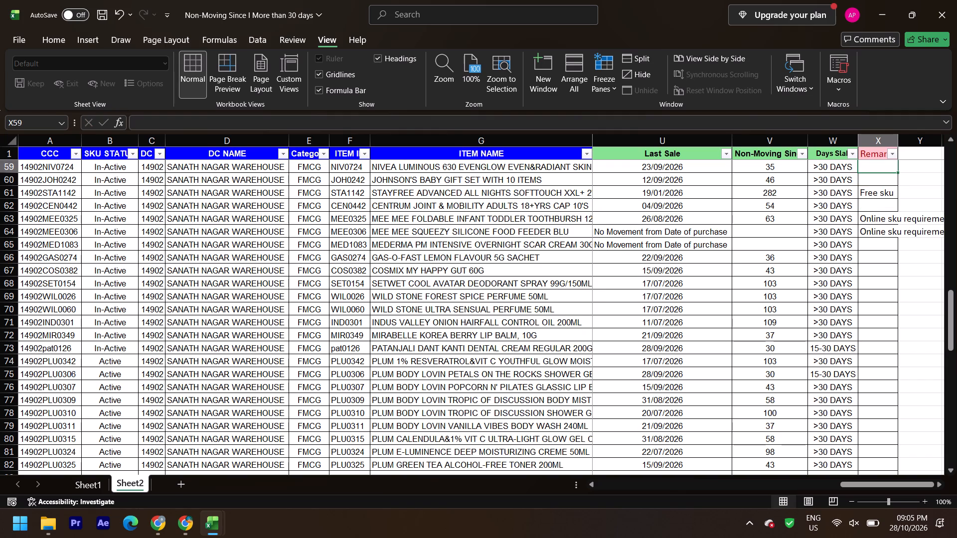
pyautogui.press('Up')
pyautogui.press('Up')
pyautogui.press('Up')
pyautogui.press('Up')
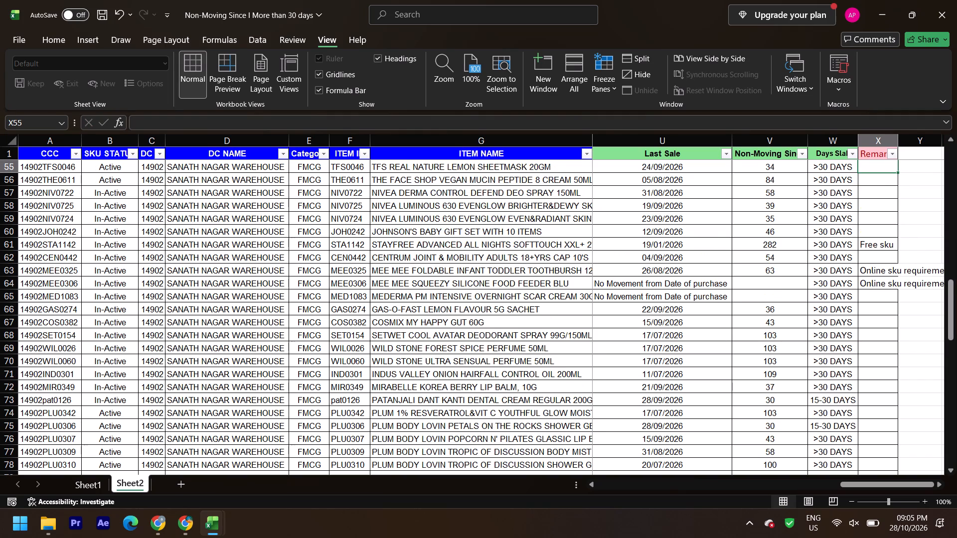
pyautogui.press('Up')
pyautogui.press('Down')
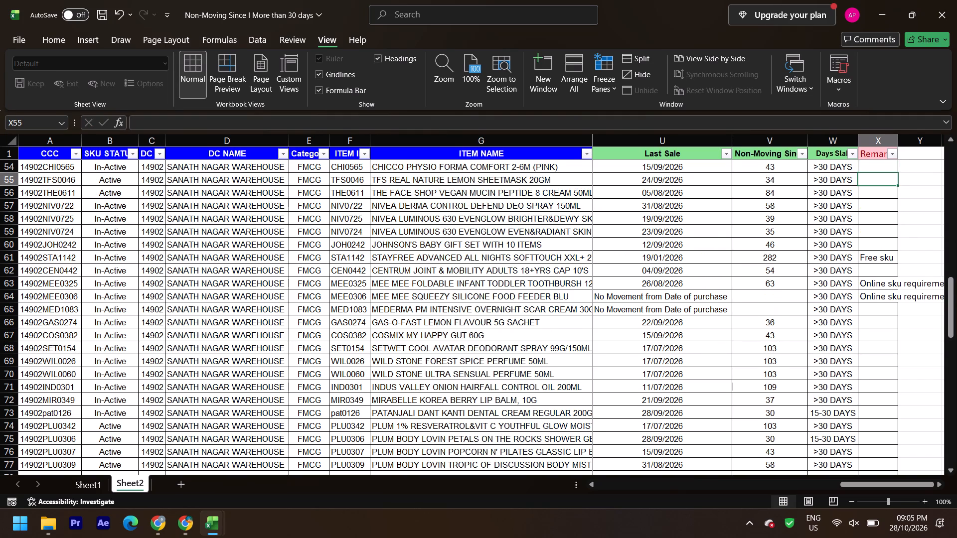
pyautogui.press('o')
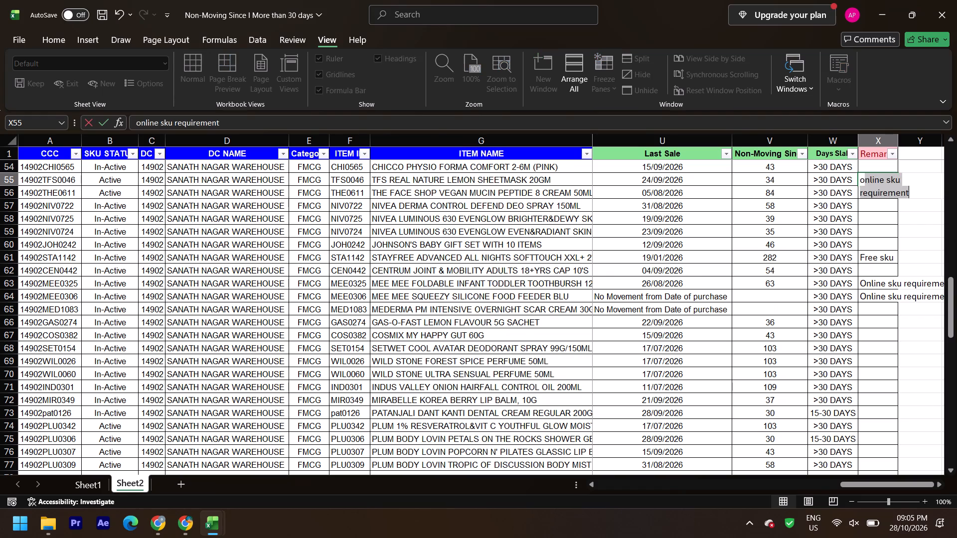
pyautogui.press('Down')
pyautogui.press('o')
pyautogui.press('Down')
# Enter the remark "Airport requirement clr MI Indent" for Ice Breaker Sugarfree Sour Apple in row 45.
pyautogui.press('Up')
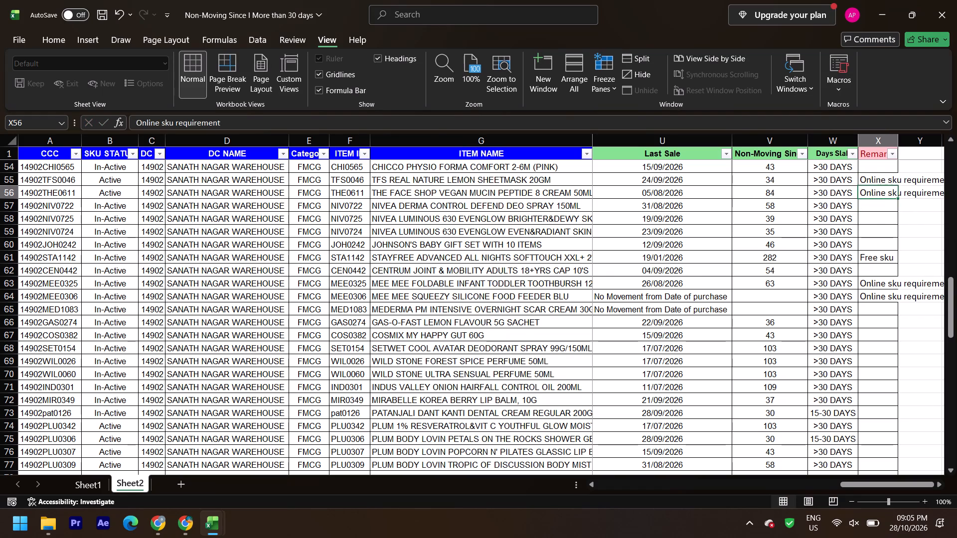
pyautogui.press('Up')
pyautogui.press('Up')
pyautogui.press('Up')
pyautogui.press('Up')
pyautogui.press('Up')
pyautogui.press('Up')
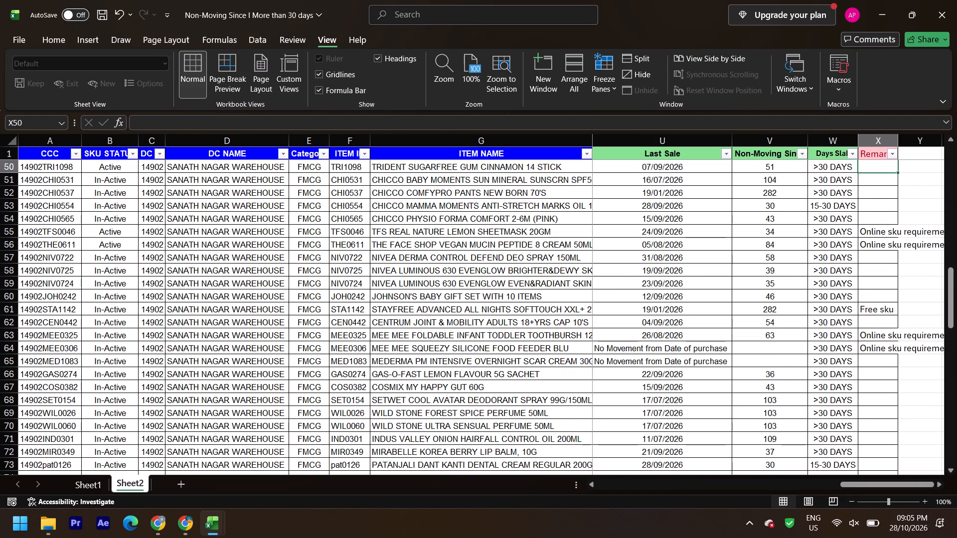
pyautogui.press('Down')
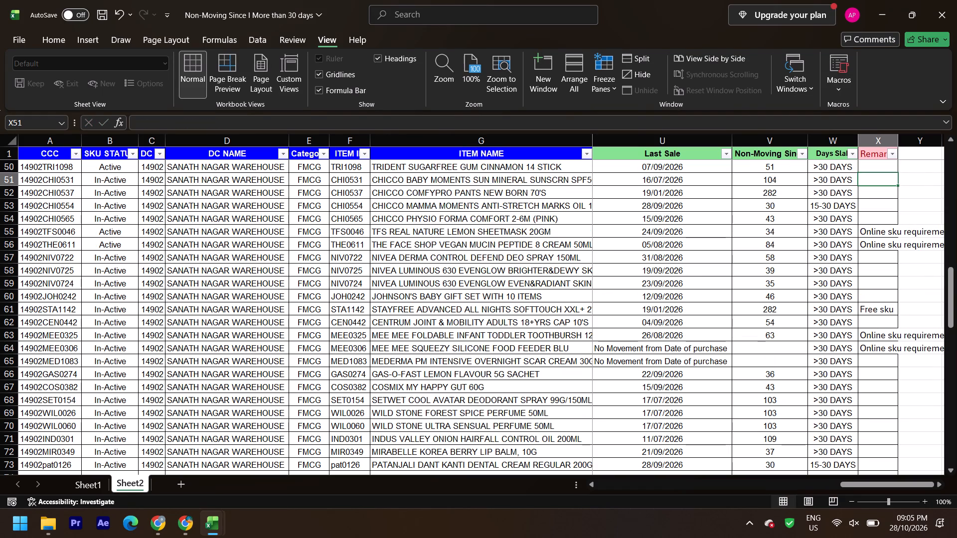
pyautogui.press('Up')
pyautogui.press('Up')
pyautogui.press('Up')
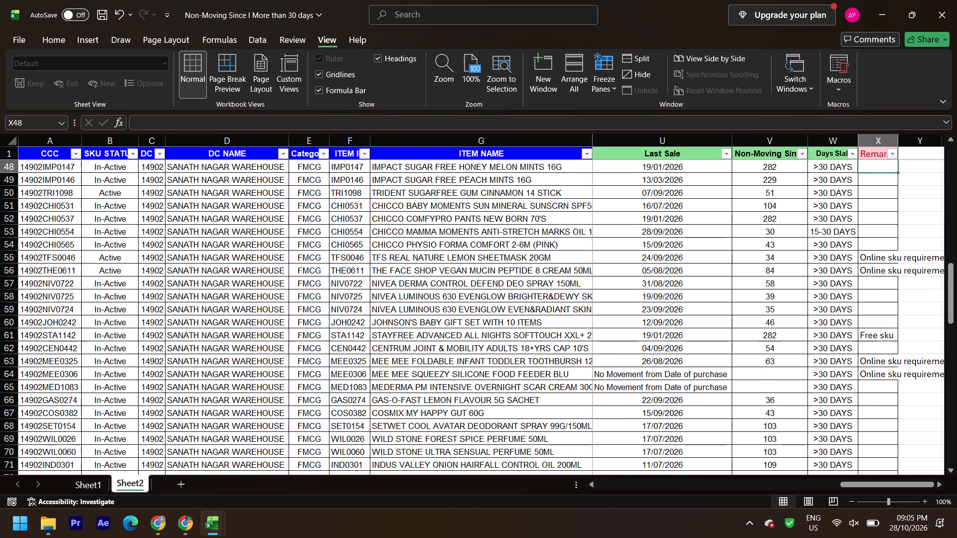
pyautogui.press('Up')
pyautogui.press('Up')
pyautogui.press('Up')
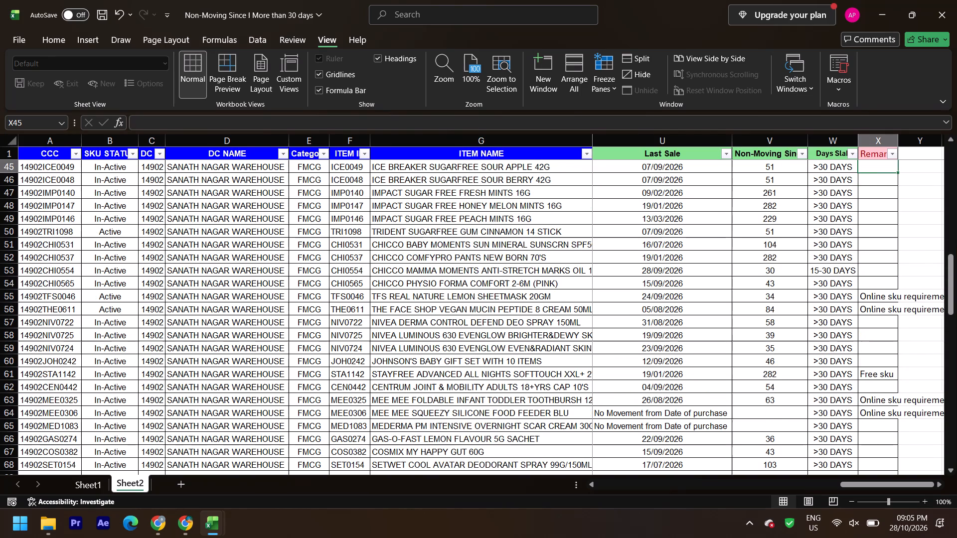
pyautogui.press('Up')
pyautogui.press('Up')
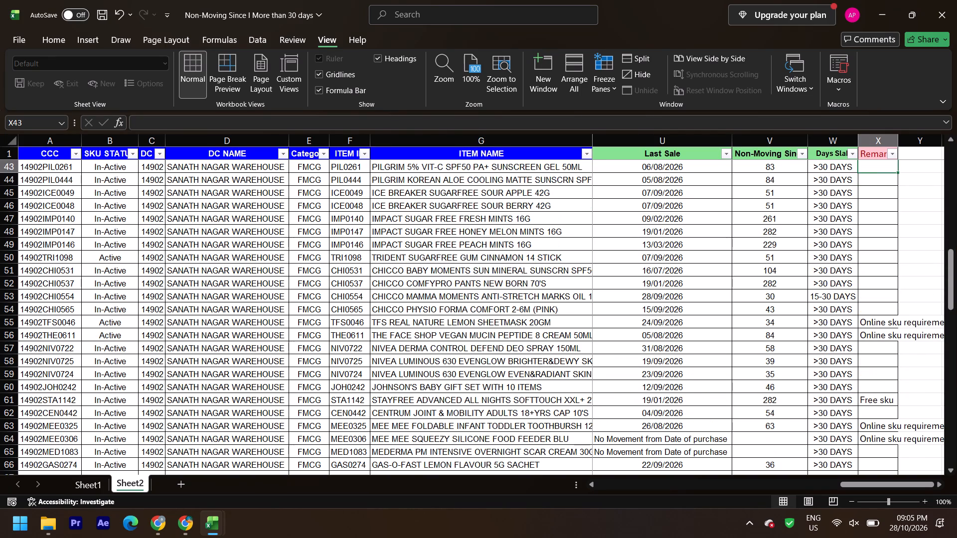
pyautogui.press('Down')
pyautogui.press('Down')
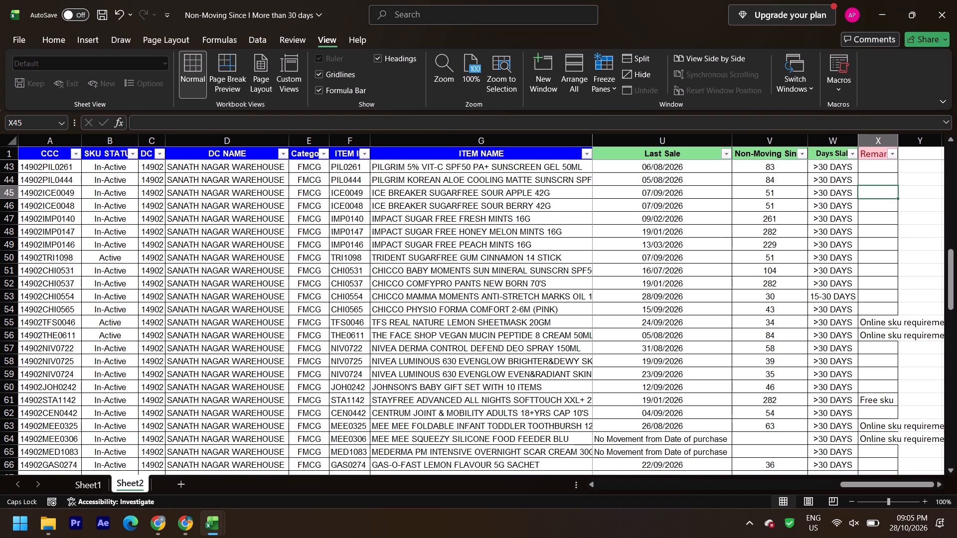
pyautogui.write('irport req')
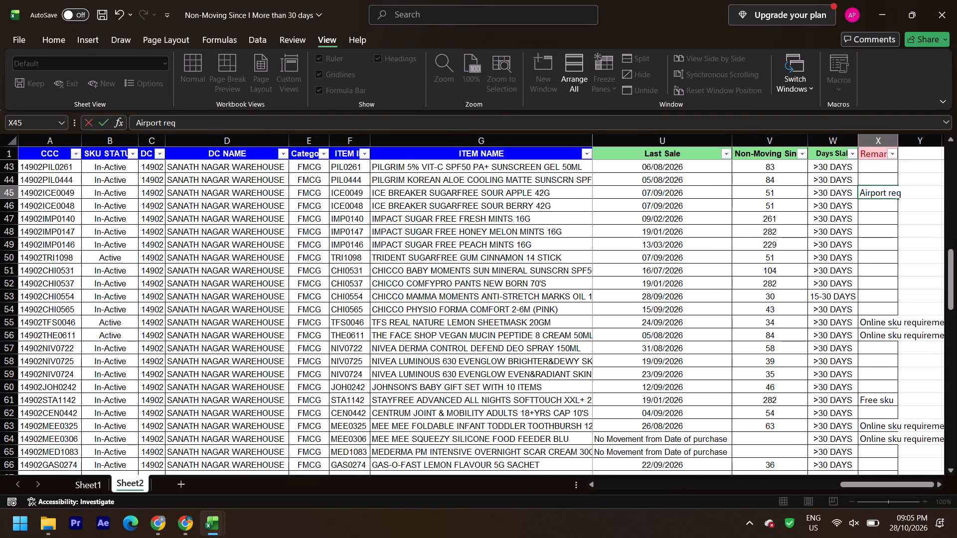
pyautogui.write('uirement')
pyautogui.press('space')
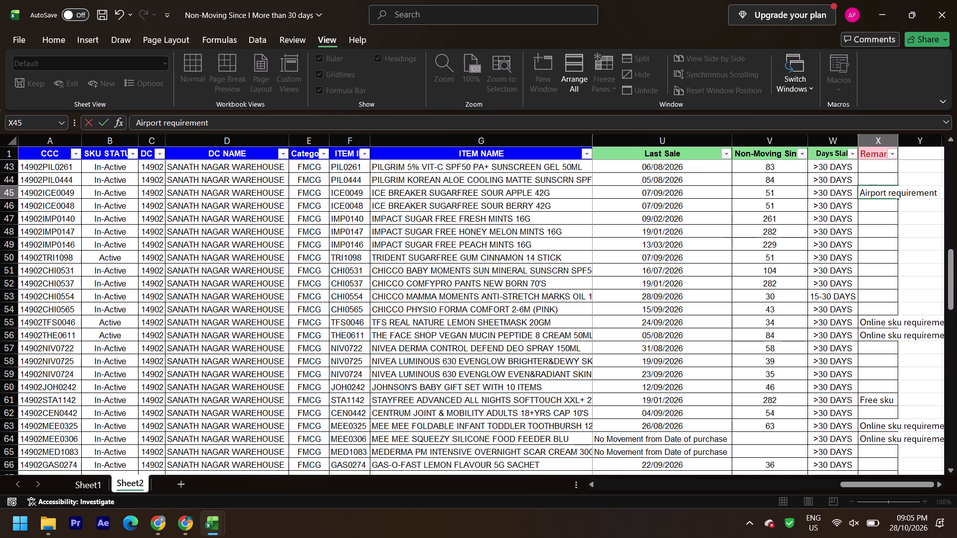
pyautogui.write('clr')
pyautogui.press('space')
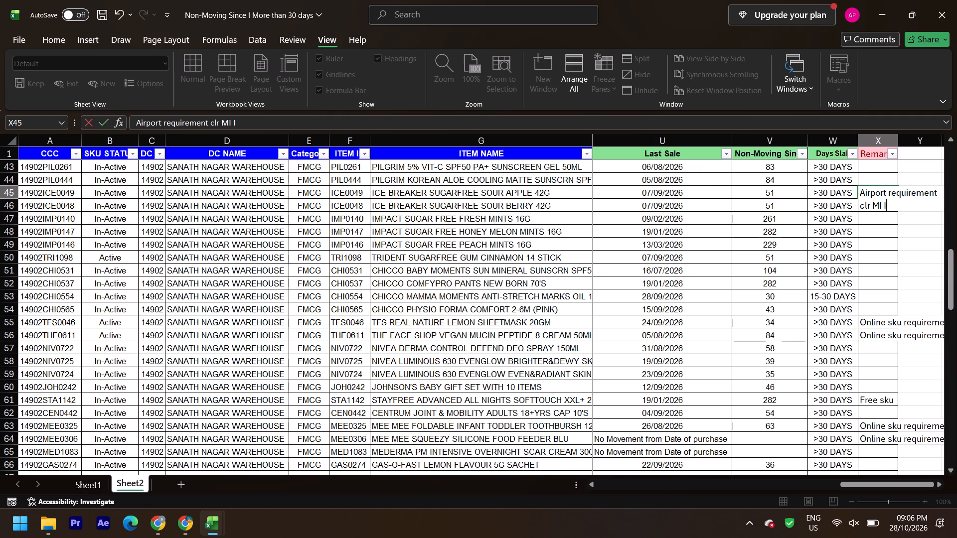
pyautogui.write('ndent')
pyautogui.press('Down')
# Copy the "Airport requirement clr MI Indent" remark from row 45 to the mint and gum items in rows 46 to 50.
pyautogui.press('Up')
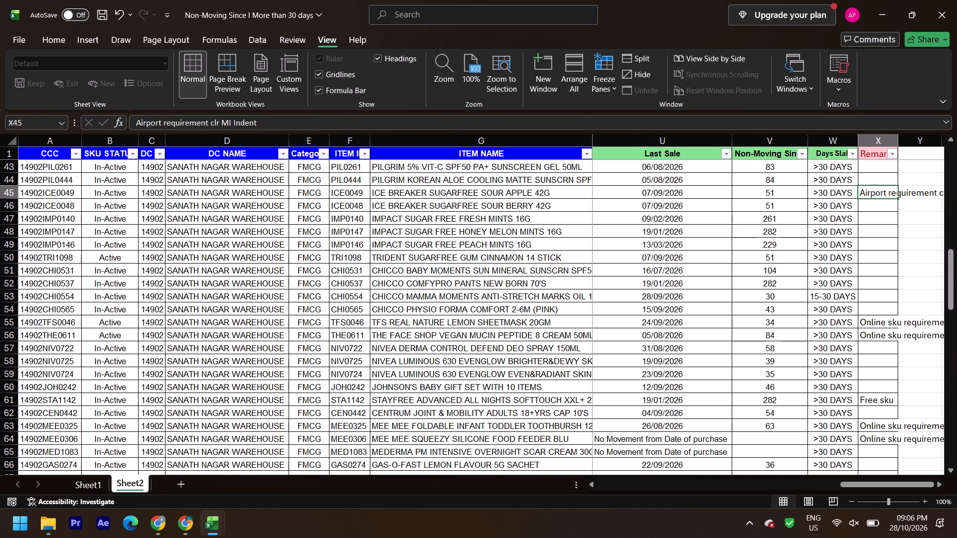
pyautogui.hotkey('ctrl', 'c')
pyautogui.press('Down')
pyautogui.hotkey('ctrl', 'v')
pyautogui.press('Down')
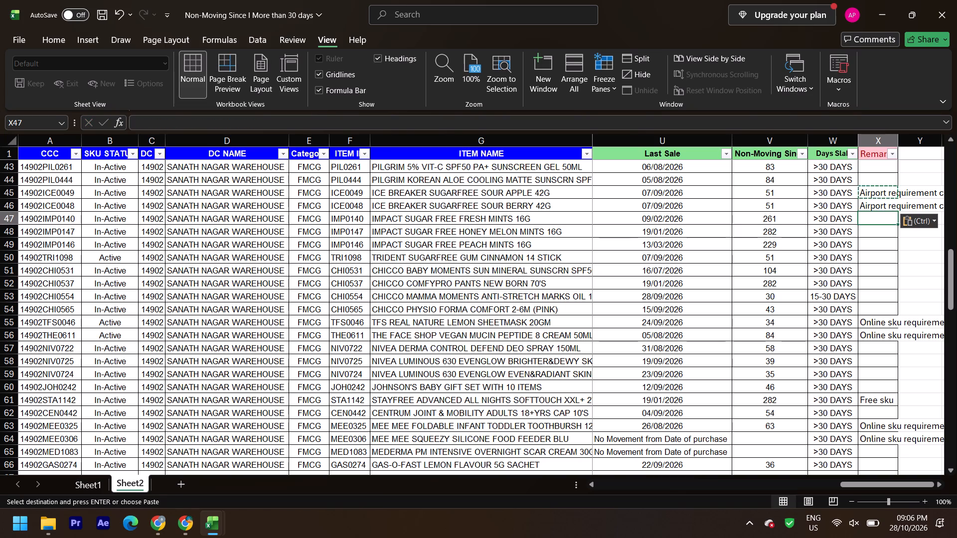
pyautogui.hotkey('ctrl', 'v')
pyautogui.press('Down')
pyautogui.hotkey('ctrl', 'v')
pyautogui.press('Down')
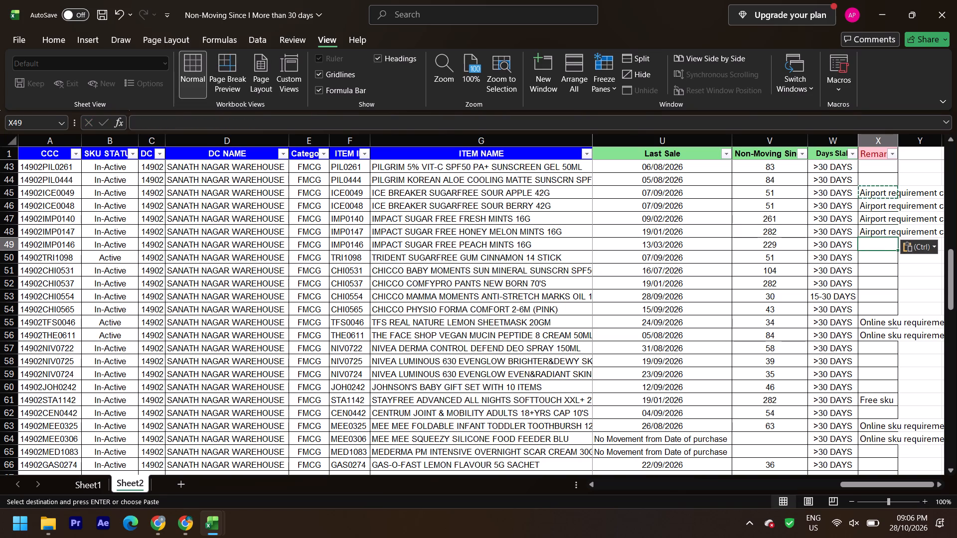
pyautogui.hotkey('ctrl', 'v')
pyautogui.press('Down')
pyautogui.hotkey('ctrl', 'v')
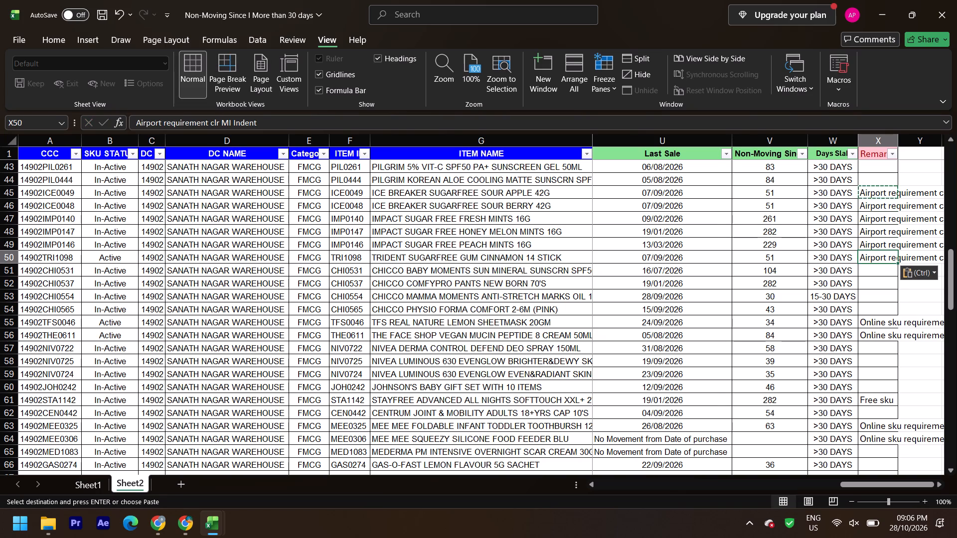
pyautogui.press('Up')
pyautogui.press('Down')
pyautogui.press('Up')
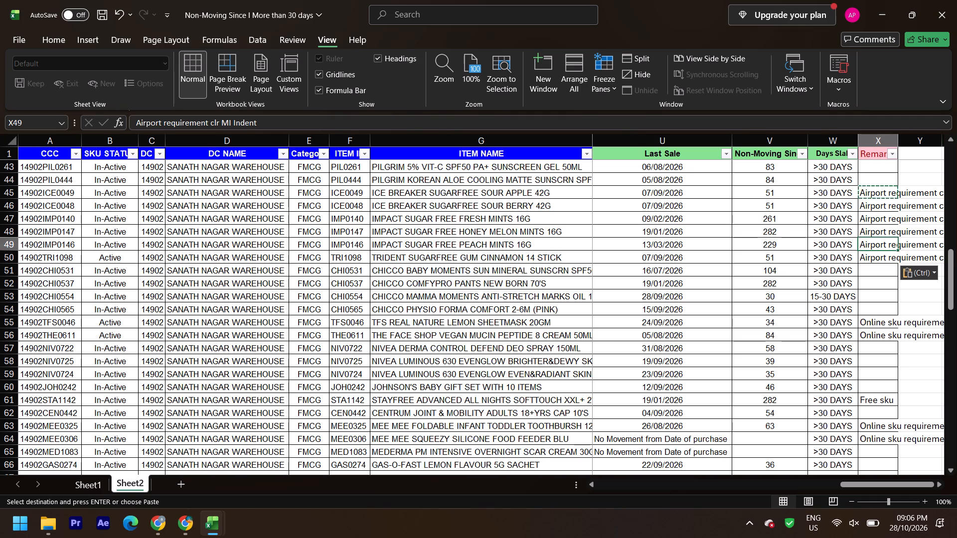
# Enter the remark "Online sku requirement" for the five Foxtale items in rows 37 to 41.
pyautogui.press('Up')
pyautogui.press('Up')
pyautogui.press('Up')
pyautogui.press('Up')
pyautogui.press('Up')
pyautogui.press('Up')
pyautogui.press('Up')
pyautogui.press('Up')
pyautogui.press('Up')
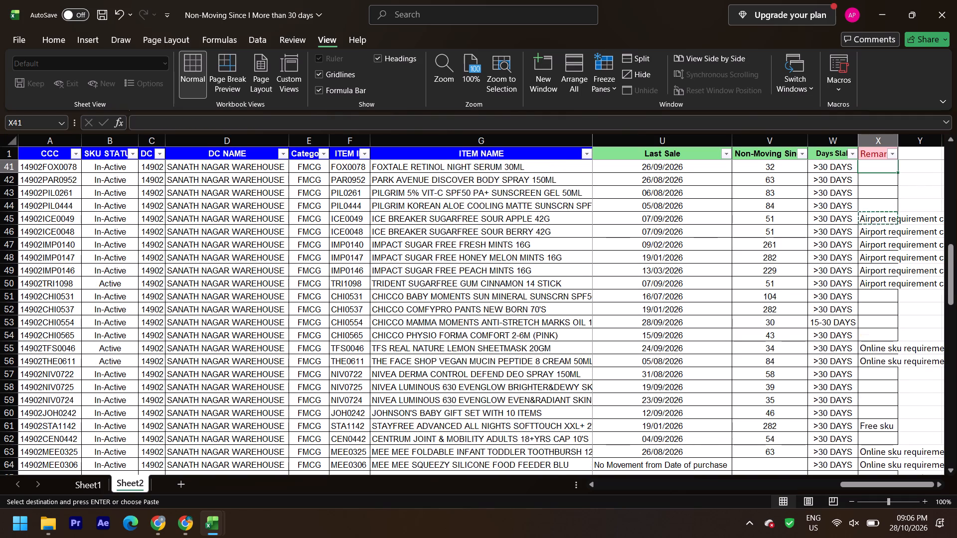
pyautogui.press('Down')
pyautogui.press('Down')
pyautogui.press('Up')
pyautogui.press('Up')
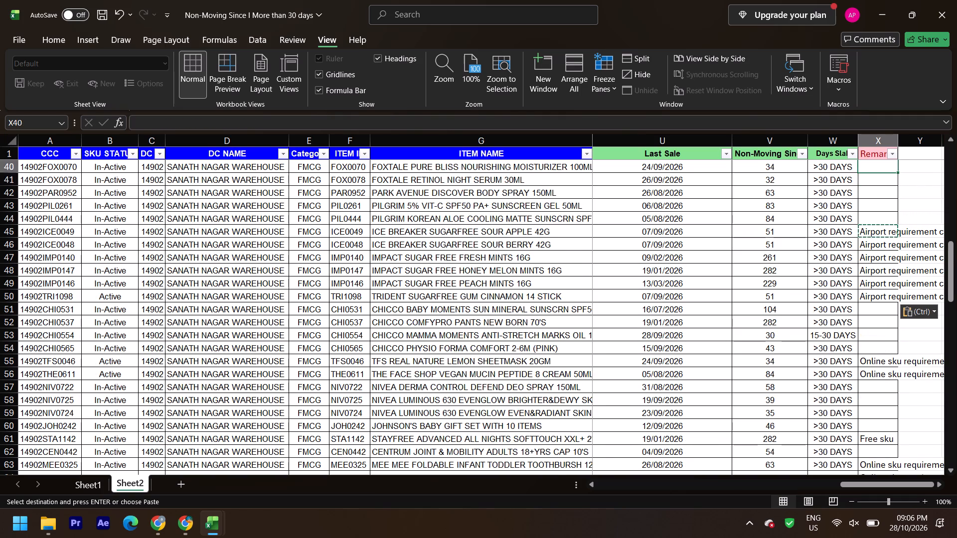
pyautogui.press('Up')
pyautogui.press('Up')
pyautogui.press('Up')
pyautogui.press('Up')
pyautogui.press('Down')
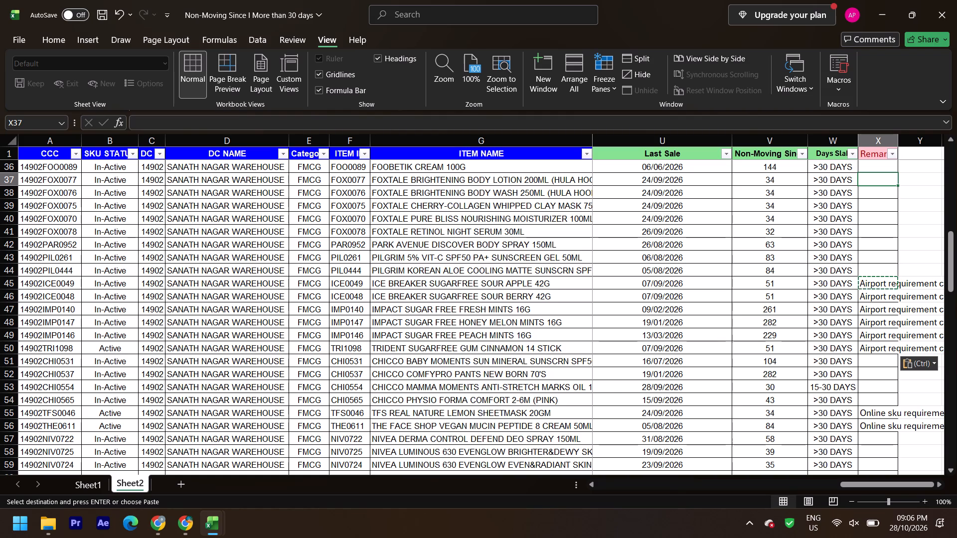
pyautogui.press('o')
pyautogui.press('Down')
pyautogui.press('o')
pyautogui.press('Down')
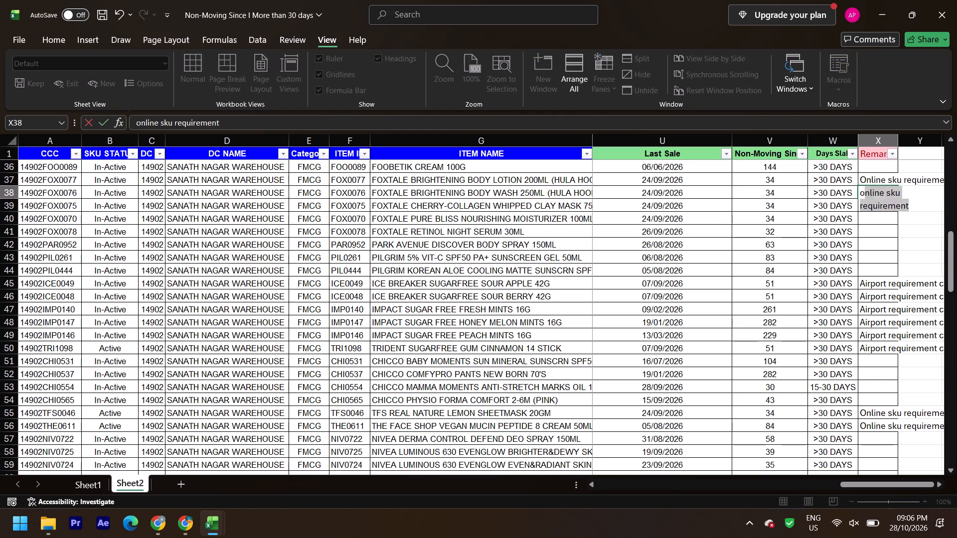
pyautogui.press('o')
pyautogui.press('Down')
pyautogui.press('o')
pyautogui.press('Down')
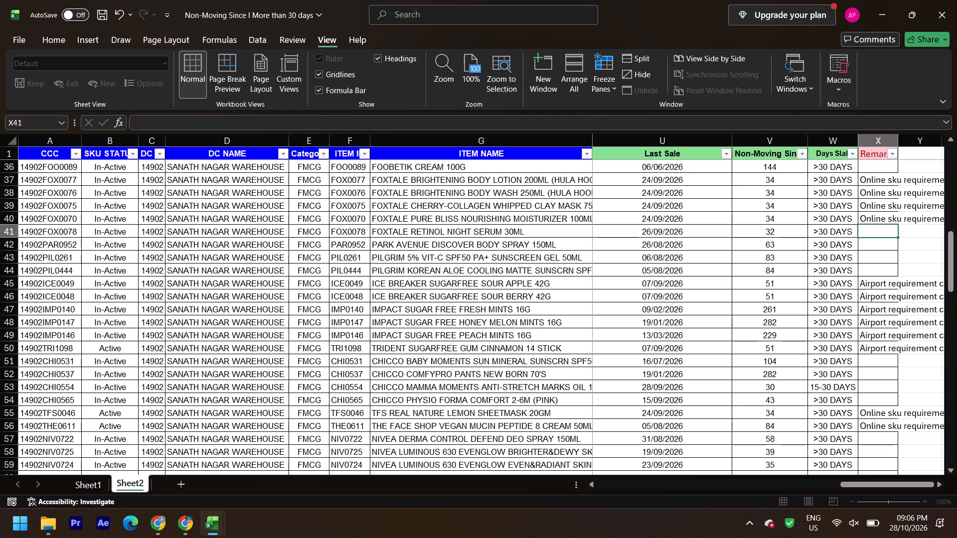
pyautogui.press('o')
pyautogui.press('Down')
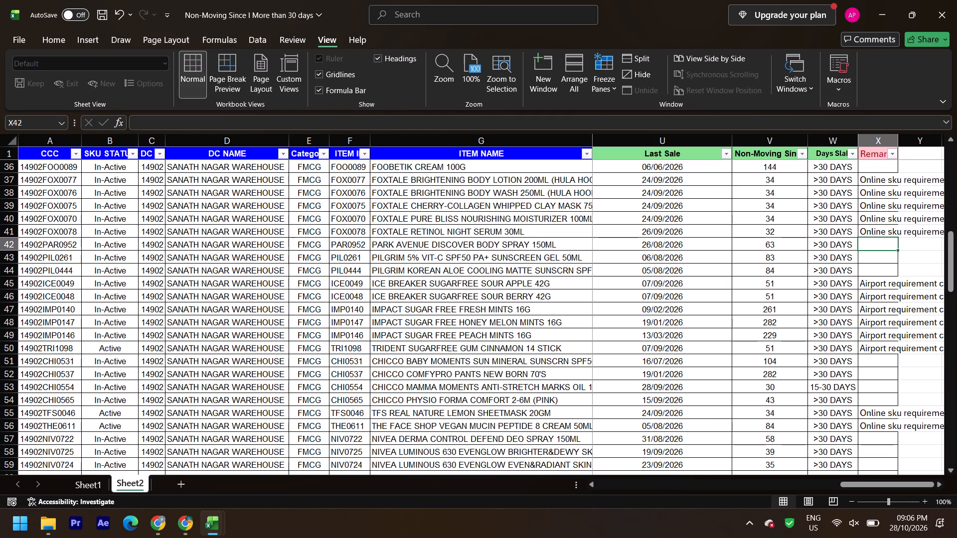
# Check the Foobetik Cream 100g entry in row 36 across to its vendor details and copy its item code, FOO0089.
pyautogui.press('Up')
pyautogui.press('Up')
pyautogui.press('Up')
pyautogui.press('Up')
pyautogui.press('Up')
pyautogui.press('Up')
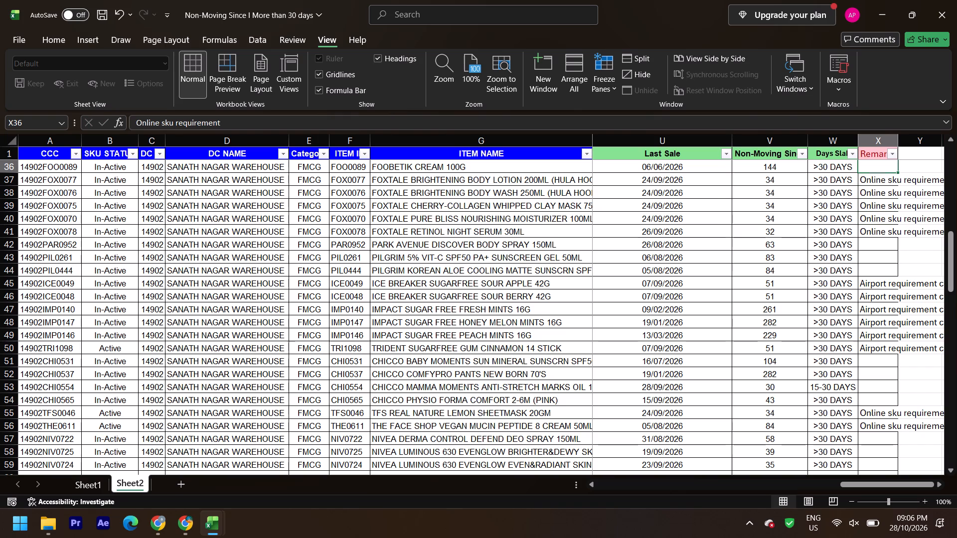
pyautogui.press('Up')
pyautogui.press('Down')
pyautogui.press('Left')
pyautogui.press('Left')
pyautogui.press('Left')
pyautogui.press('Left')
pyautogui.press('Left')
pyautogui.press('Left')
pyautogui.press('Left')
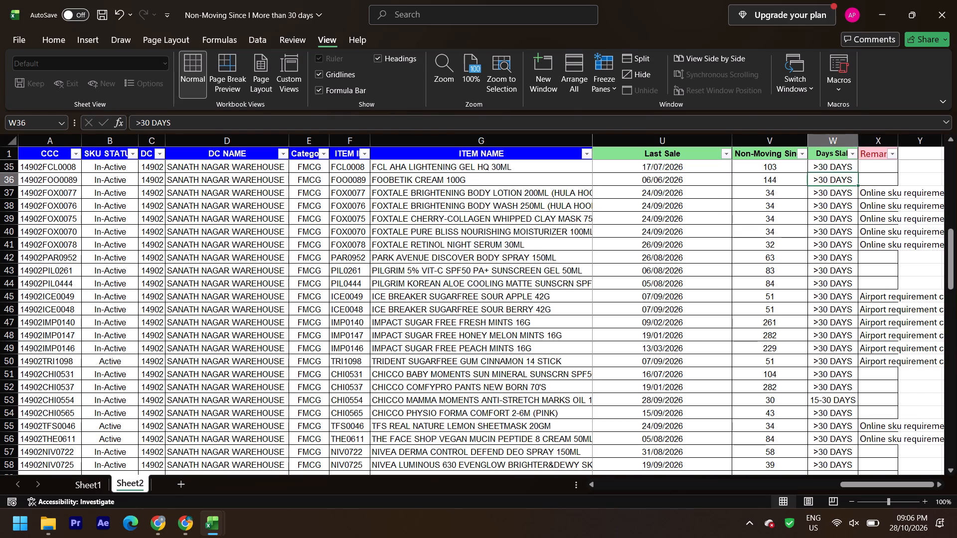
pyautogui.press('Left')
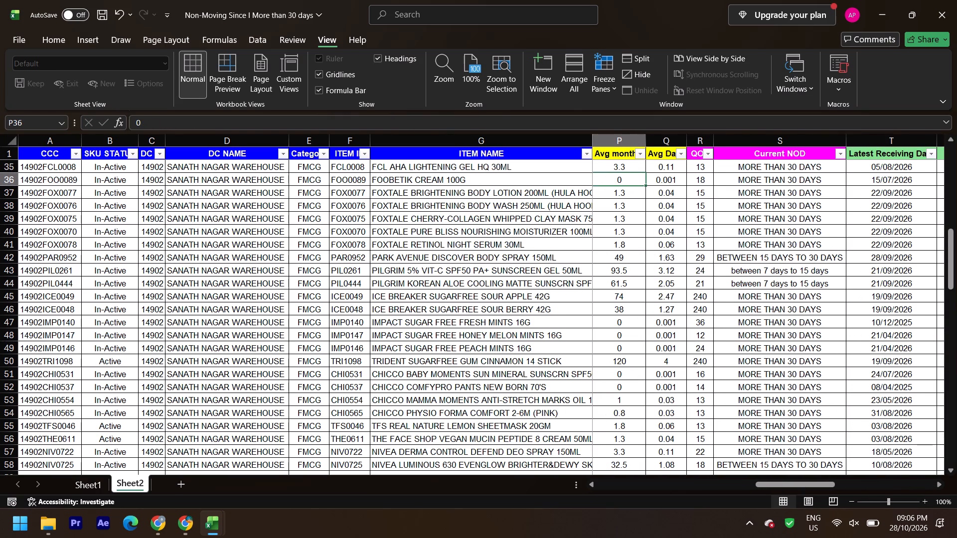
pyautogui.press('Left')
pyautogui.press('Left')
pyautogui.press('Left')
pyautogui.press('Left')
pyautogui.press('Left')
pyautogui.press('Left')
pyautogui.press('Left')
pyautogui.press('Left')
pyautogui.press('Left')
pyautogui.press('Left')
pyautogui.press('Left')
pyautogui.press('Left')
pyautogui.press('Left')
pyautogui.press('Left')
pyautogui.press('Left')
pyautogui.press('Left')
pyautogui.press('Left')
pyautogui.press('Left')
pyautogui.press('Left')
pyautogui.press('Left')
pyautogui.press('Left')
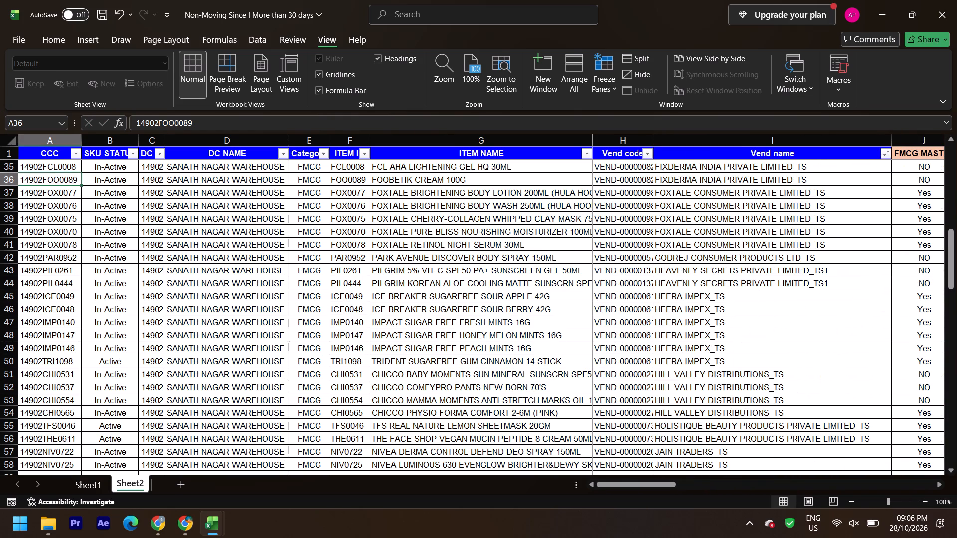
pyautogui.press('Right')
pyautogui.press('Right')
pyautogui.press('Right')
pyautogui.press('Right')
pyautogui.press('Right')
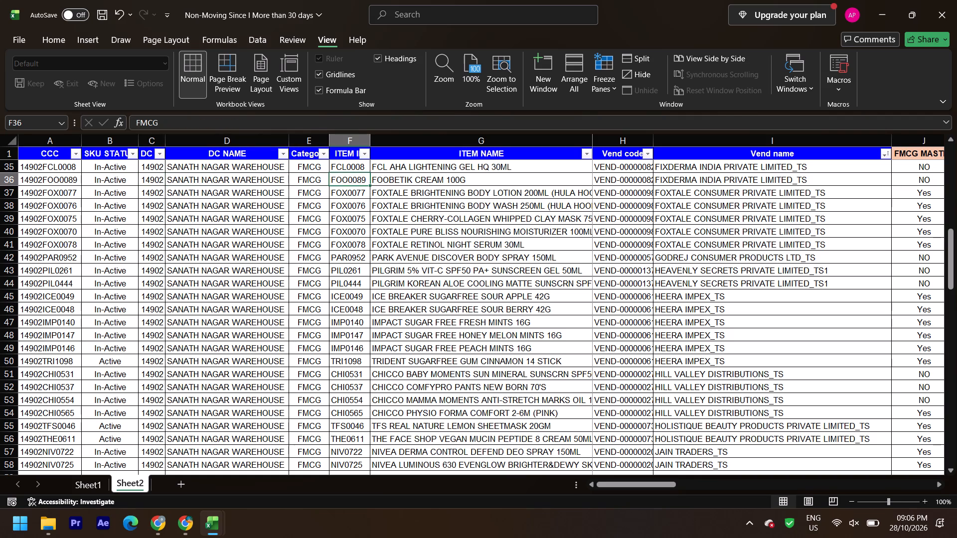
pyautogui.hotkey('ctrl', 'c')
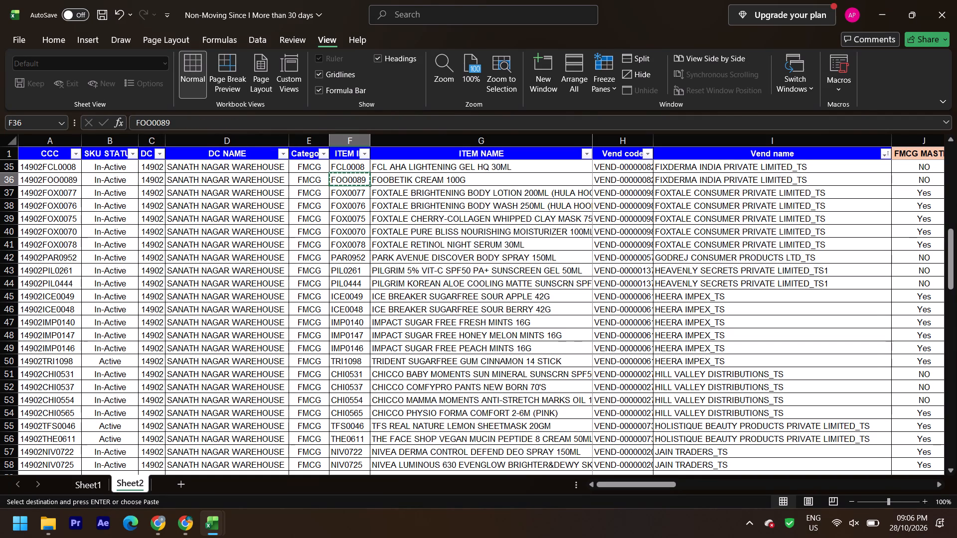
# Switch to Gmail and search the mailbox for FOO0089 in place of the previous search term.
pyautogui.click(183, 521)
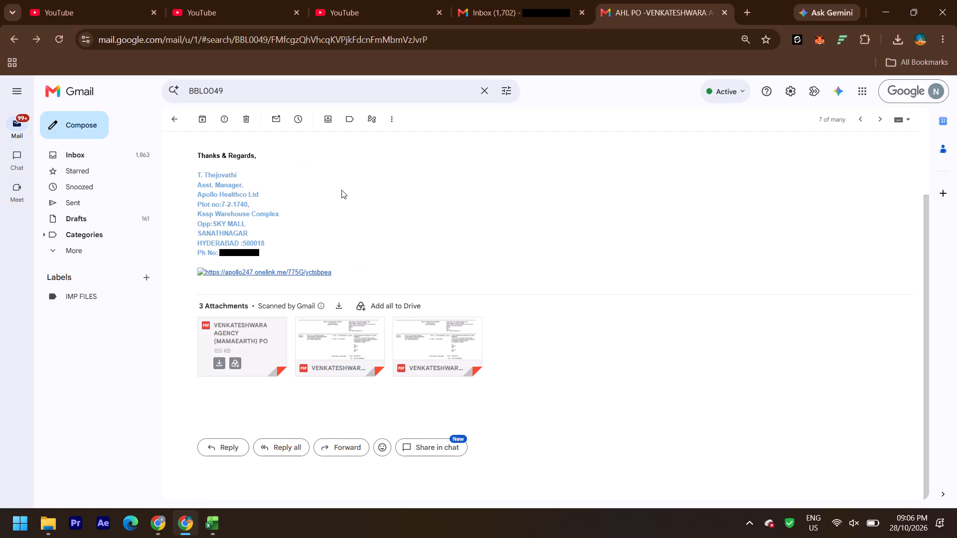
pyautogui.click(233, 91)
pyautogui.press('BackSpace')
pyautogui.press('BackSpace')
pyautogui.press('BackSpace')
pyautogui.press('BackSpace')
pyautogui.press('BackSpace')
pyautogui.press('BackSpace')
pyautogui.press('BackSpace')
pyautogui.press('BackSpace')
pyautogui.press('BackSpace')
pyautogui.press('BackSpace')
pyautogui.press('BackSpace')
pyautogui.press('BackSpace')
pyautogui.press('BackSpace')
pyautogui.press('BackSpace')
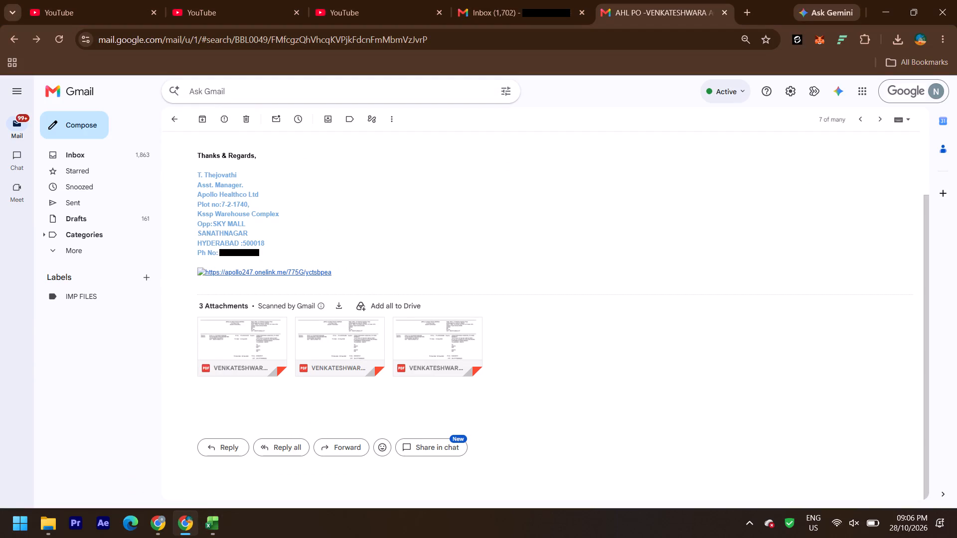
pyautogui.hotkey('ctrl', 'v')
pyautogui.press('Return')
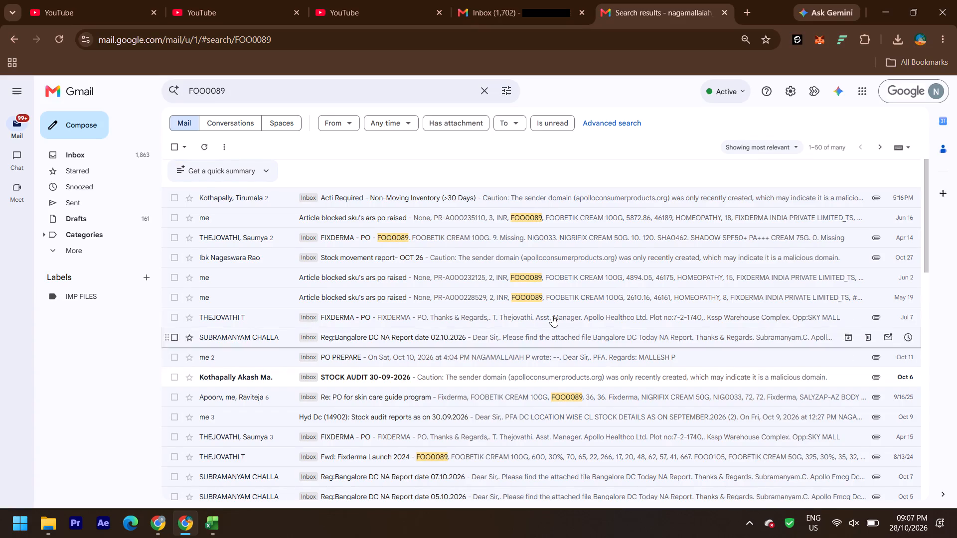
# Check the Jun 16 "Article blocked sku's ars po raised" email for FOO0089, then return to the search results.
pyautogui.click(420, 218)
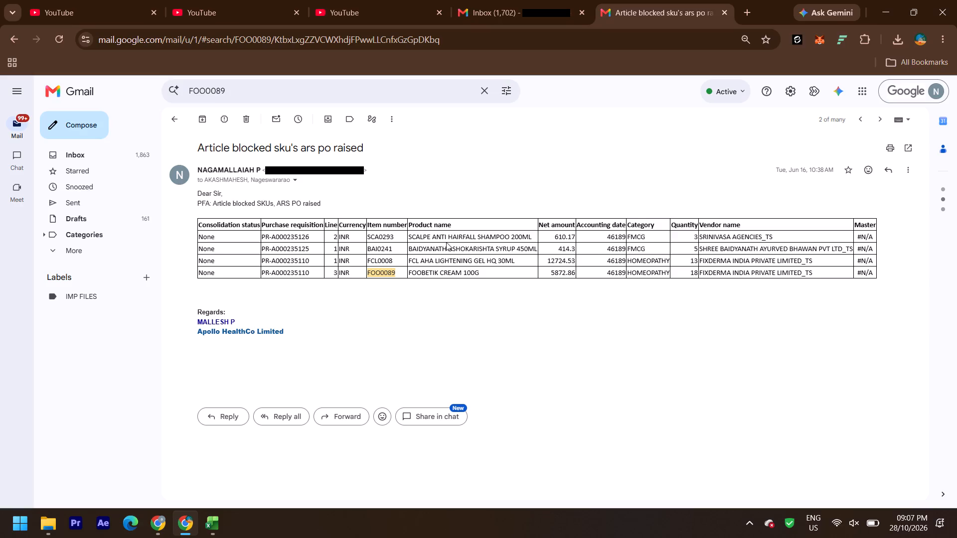
pyautogui.click(175, 121)
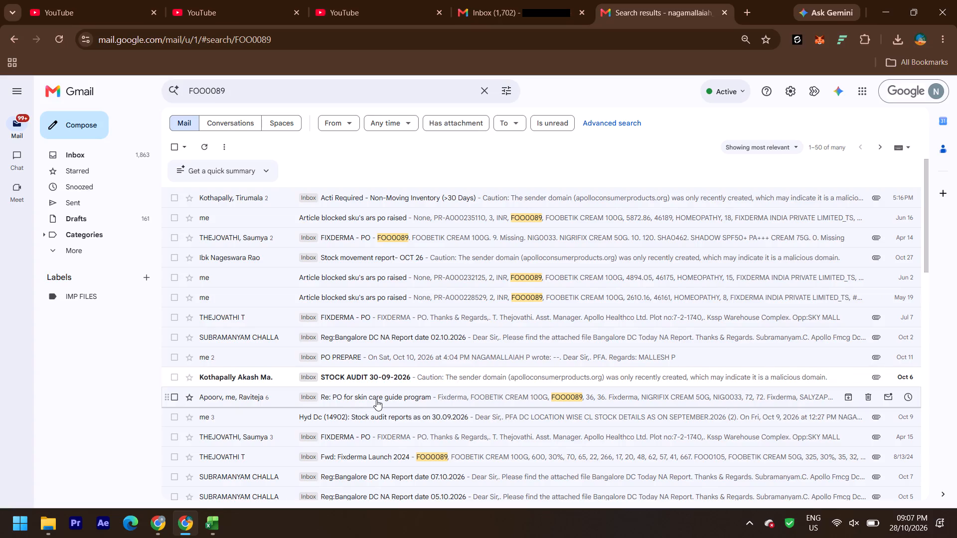
# Open the "PO for skin care guide program" thread and expand its Aug 28, 2025 message with the updated PO quantities.
pyautogui.click(395, 395)
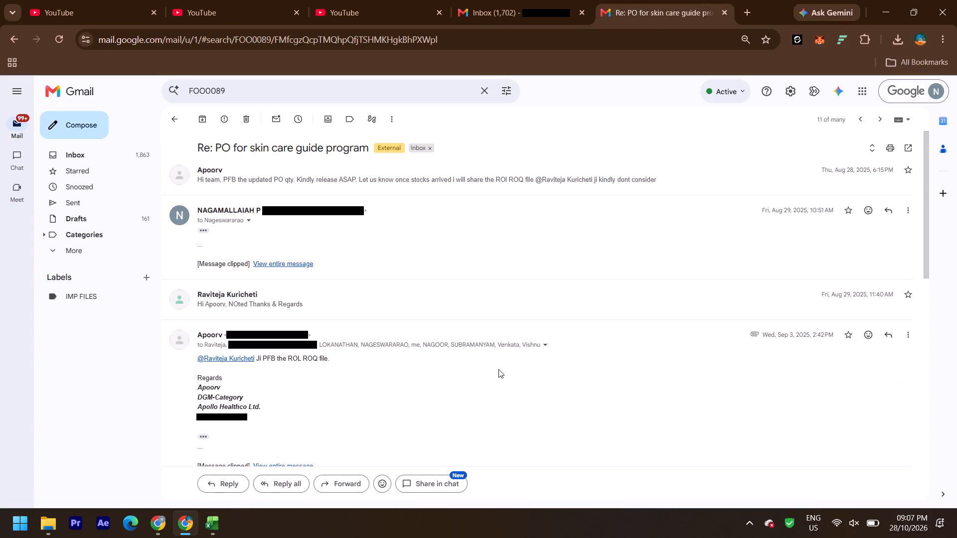
pyautogui.scroll(-2, 498, 369)
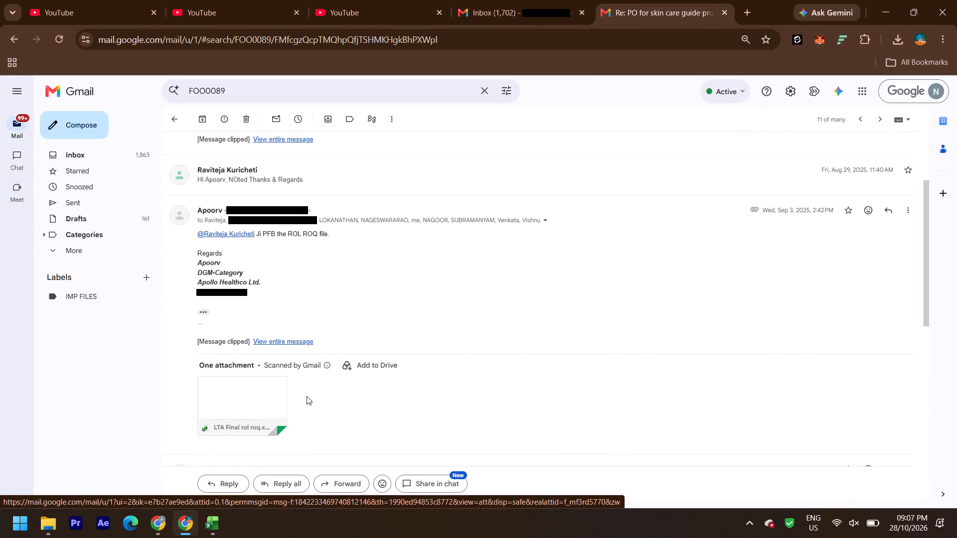
pyautogui.scroll(3, 335, 399)
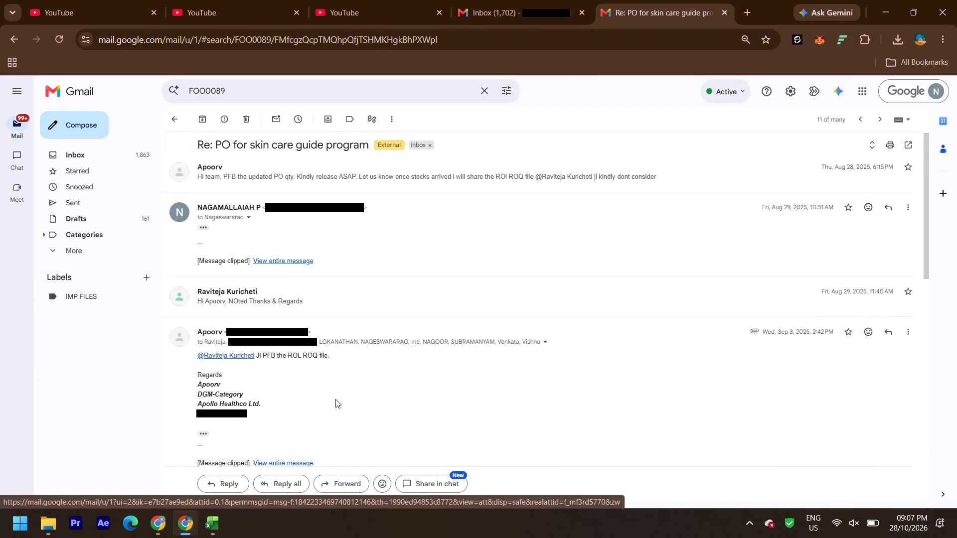
pyautogui.scroll(4, 335, 399)
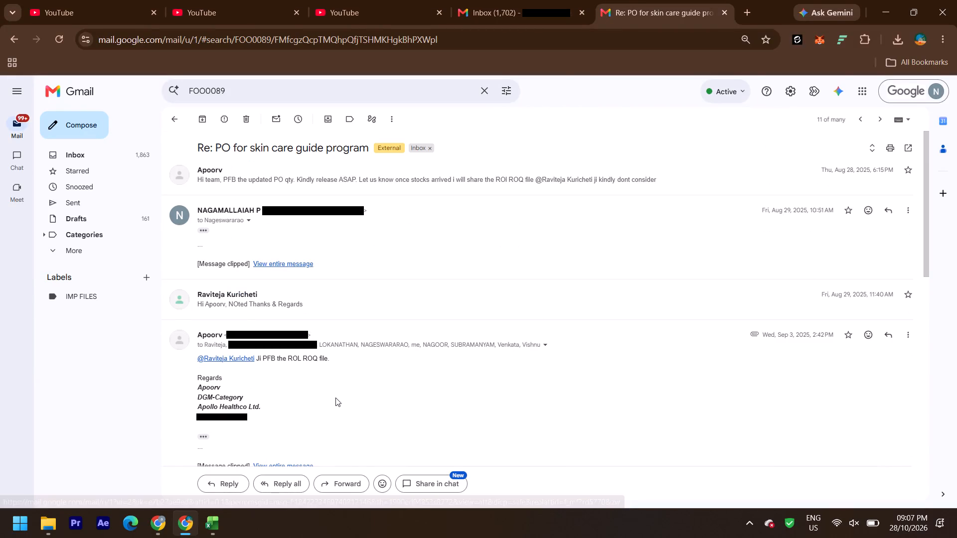
pyautogui.click(256, 176)
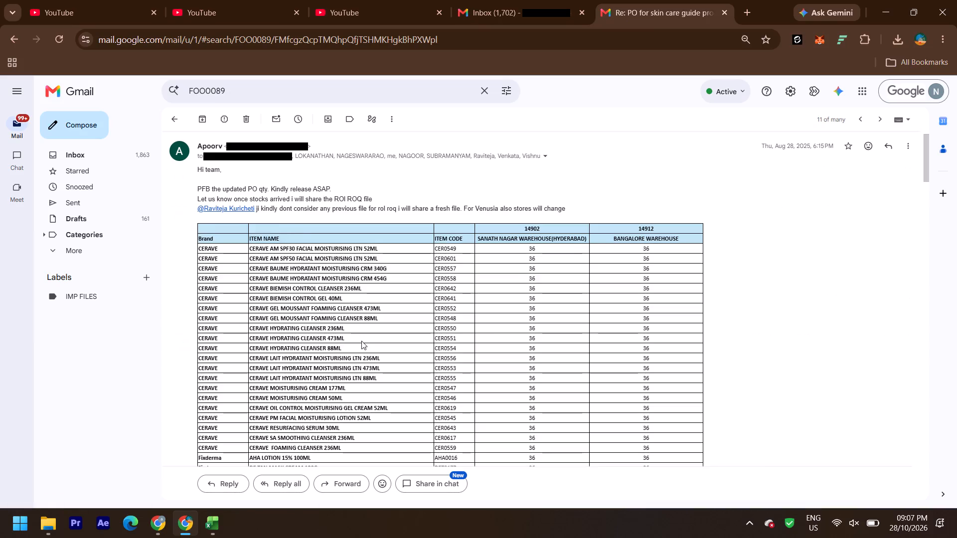
# Examine the skin care PO quantity table in the FOO0089 email, including the Fixderma Foobetik Cream row.
pyautogui.scroll(-2, 422, 360)
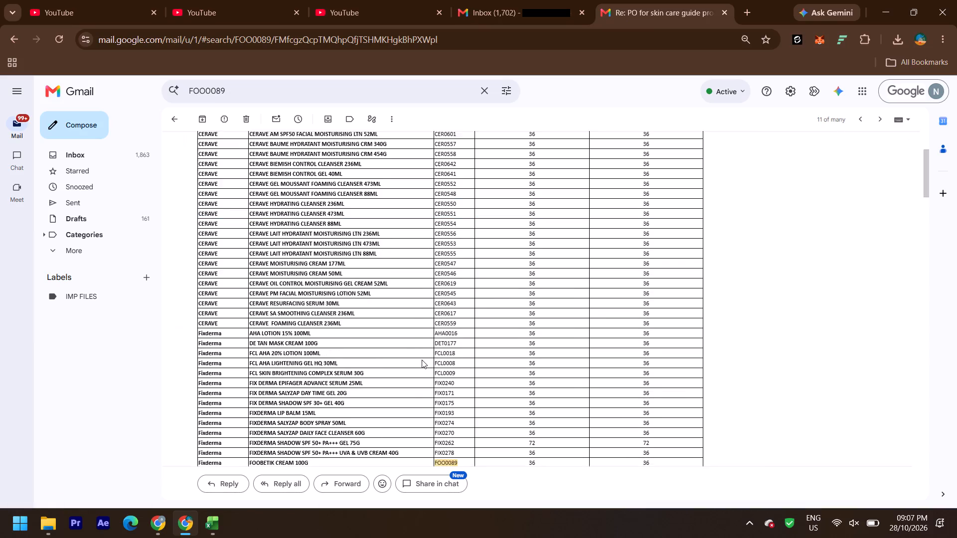
pyautogui.scroll(-3, 422, 360)
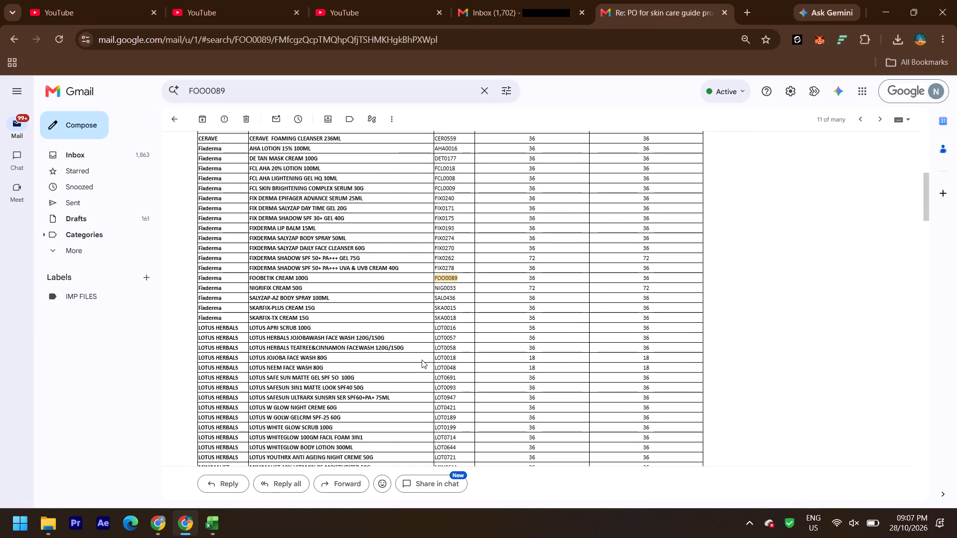
pyautogui.scroll(-4, 422, 360)
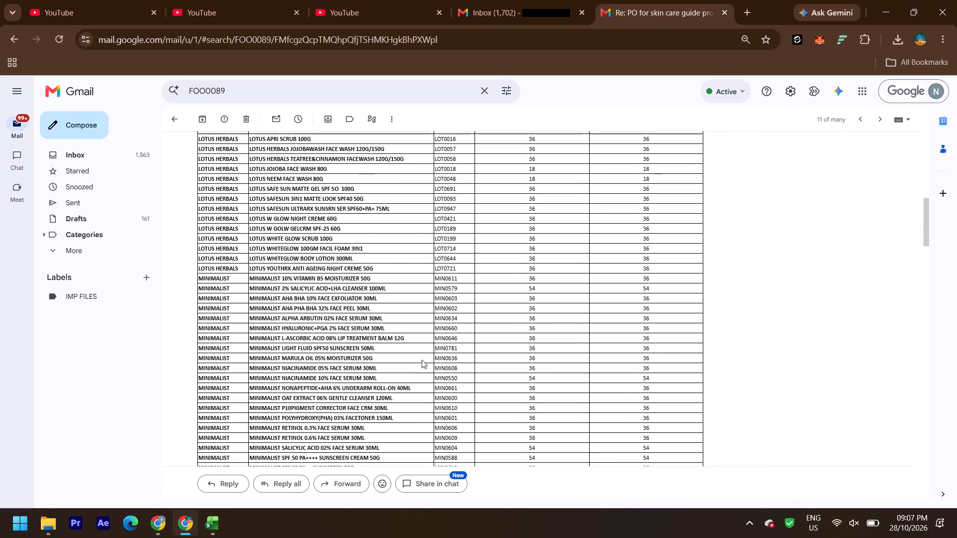
pyautogui.scroll(-8, 422, 360)
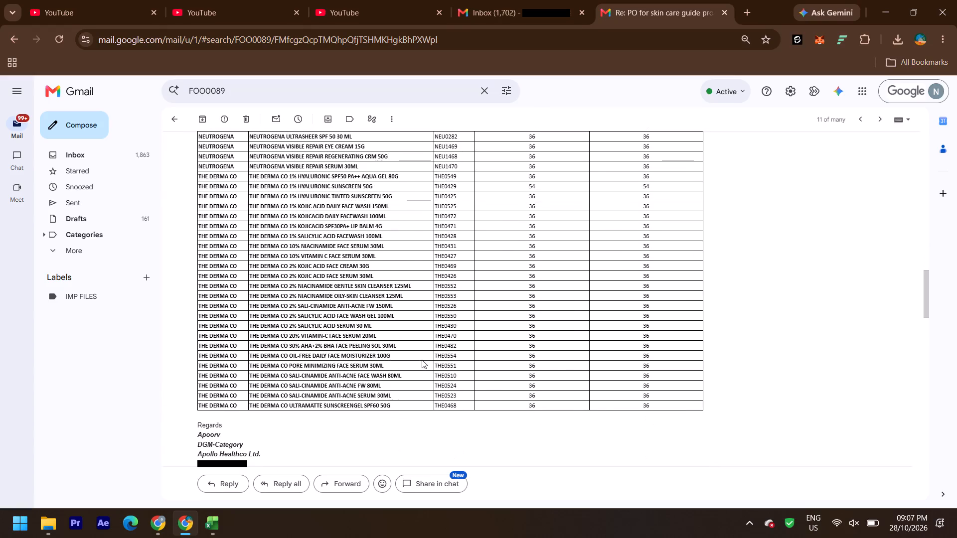
pyautogui.scroll(4, 422, 360)
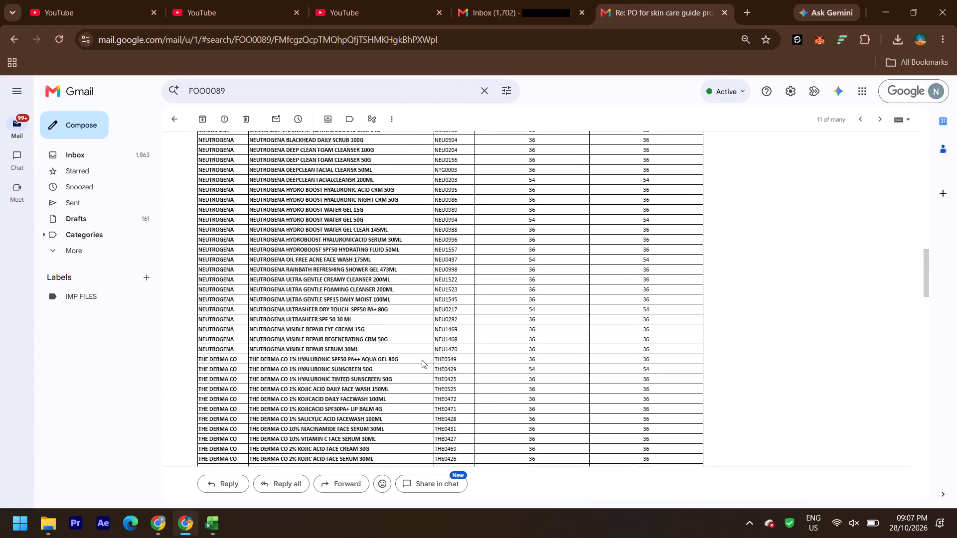
pyautogui.scroll(10, 422, 360)
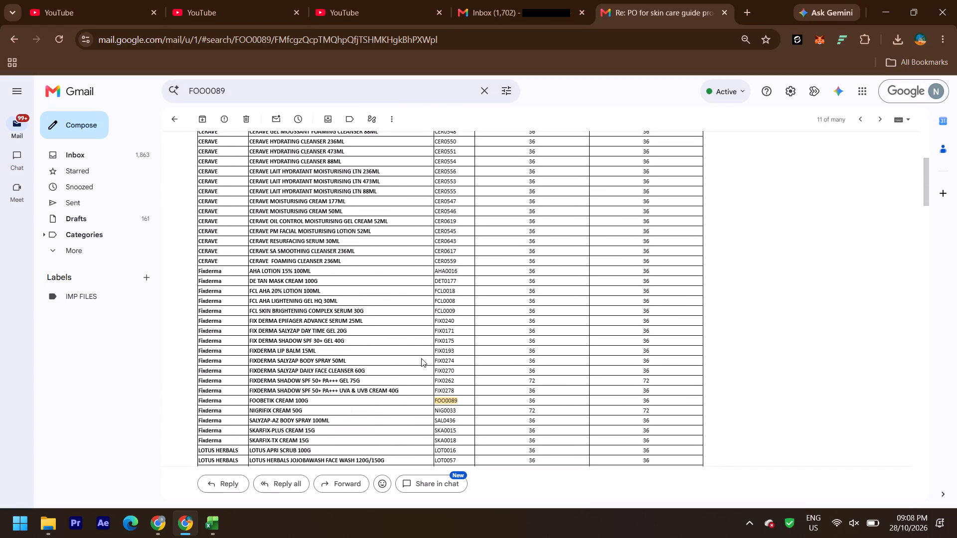
pyautogui.scroll(3, 421, 358)
pyautogui.scroll(-1, 421, 358)
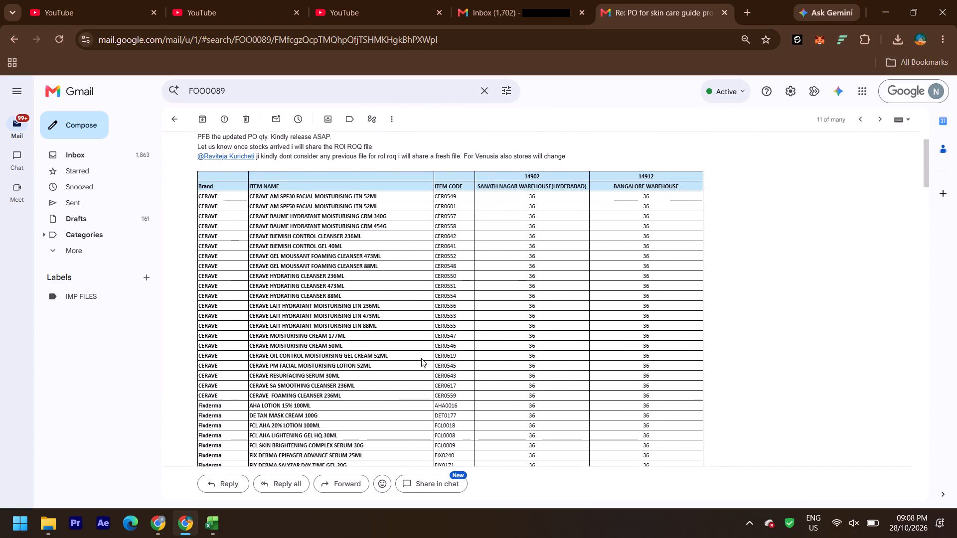
pyautogui.scroll(-2, 421, 358)
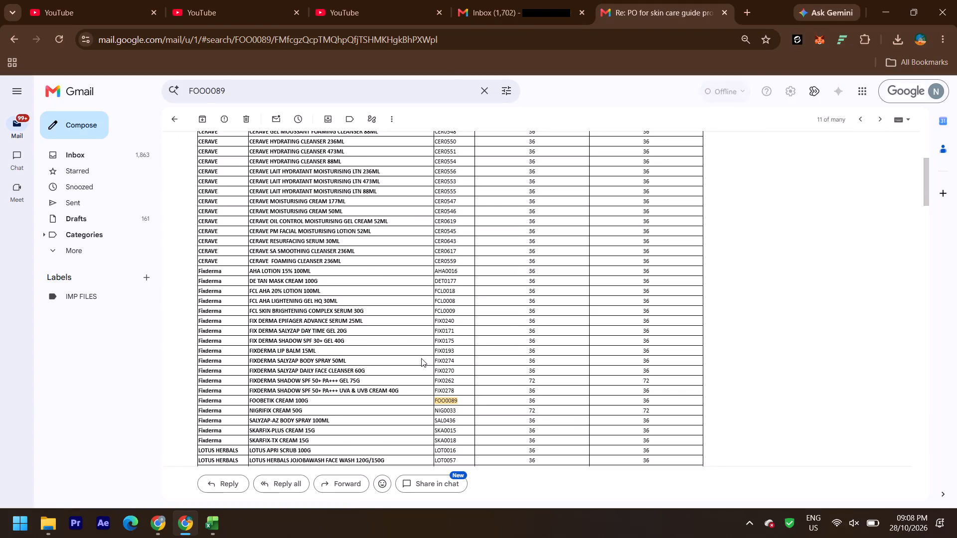
# Switch to the Excel workbook and check the monthly sales, receiving date, last sale and non-moving days for Foobetik Cream 100G in row 36.
pyautogui.hotkey('alt', 'Tab')
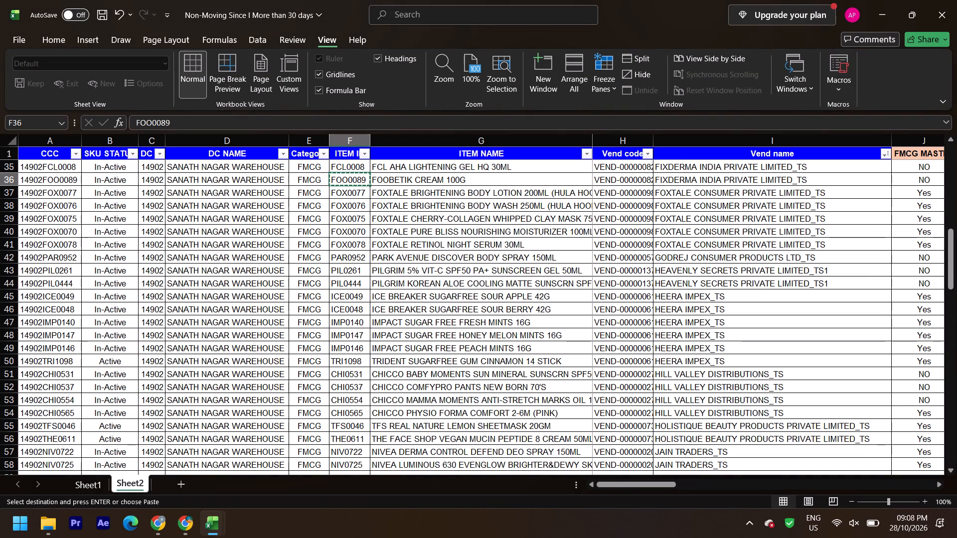
pyautogui.press('Right')
pyautogui.press('Right')
pyautogui.press('Right')
pyautogui.press('Right')
pyautogui.press('Right')
pyautogui.press('Right')
pyautogui.press('Right')
pyautogui.press('Right')
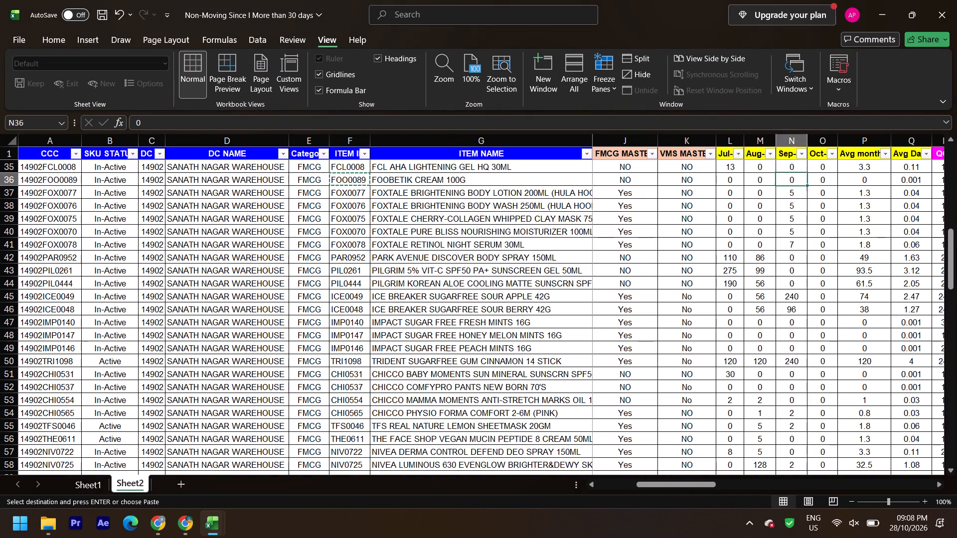
pyautogui.press('Right')
pyautogui.press('Right')
pyautogui.press('Right')
pyautogui.press('Right')
pyautogui.press('Right')
pyautogui.press('Right')
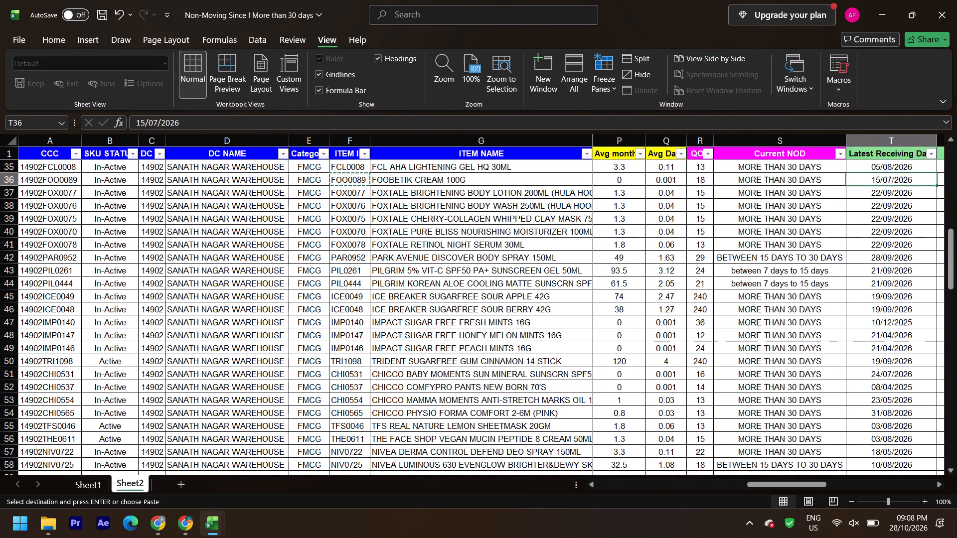
pyautogui.press('Right')
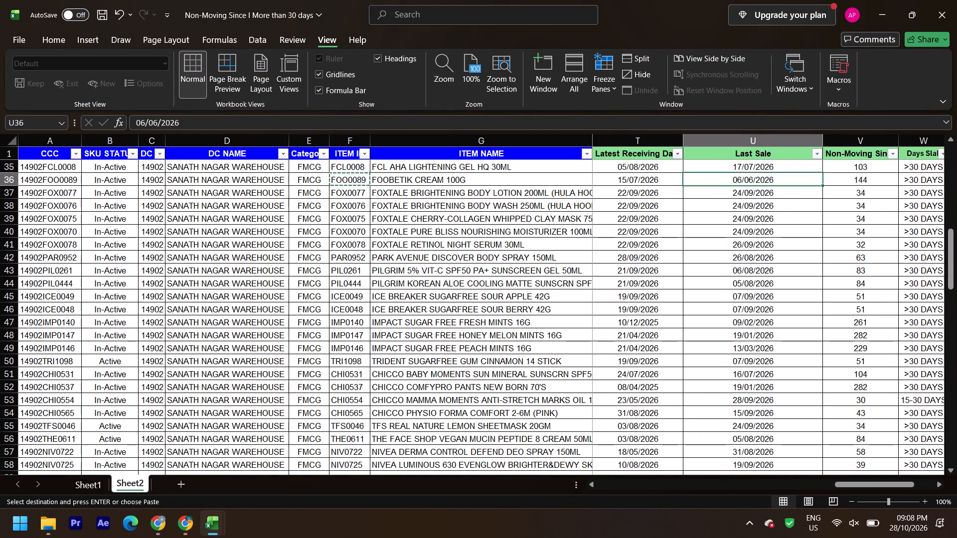
pyautogui.press('Right')
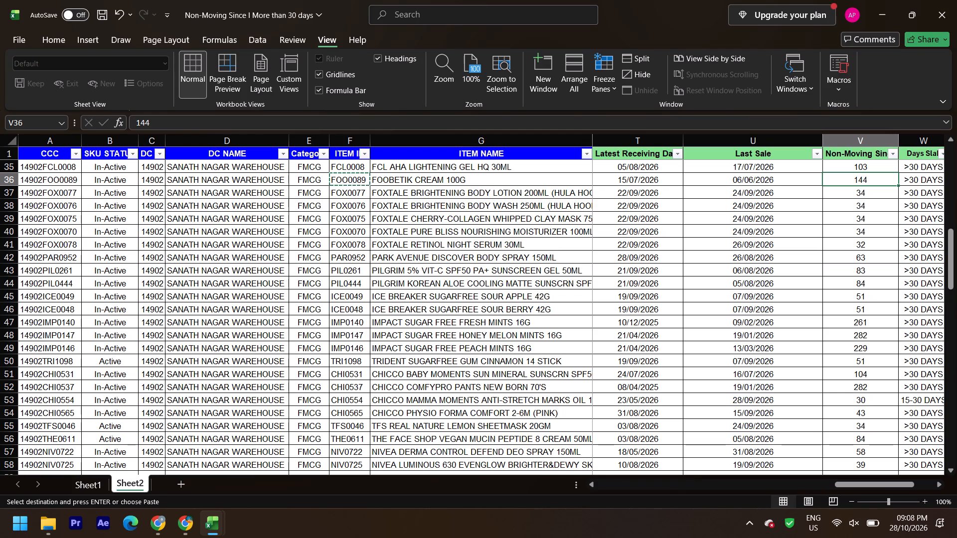
# Switch back to the Gmail skin care PO thread and review its date, updated PO quantity tables and follow-up replies.
pyautogui.hotkey('alt', 'Tab')
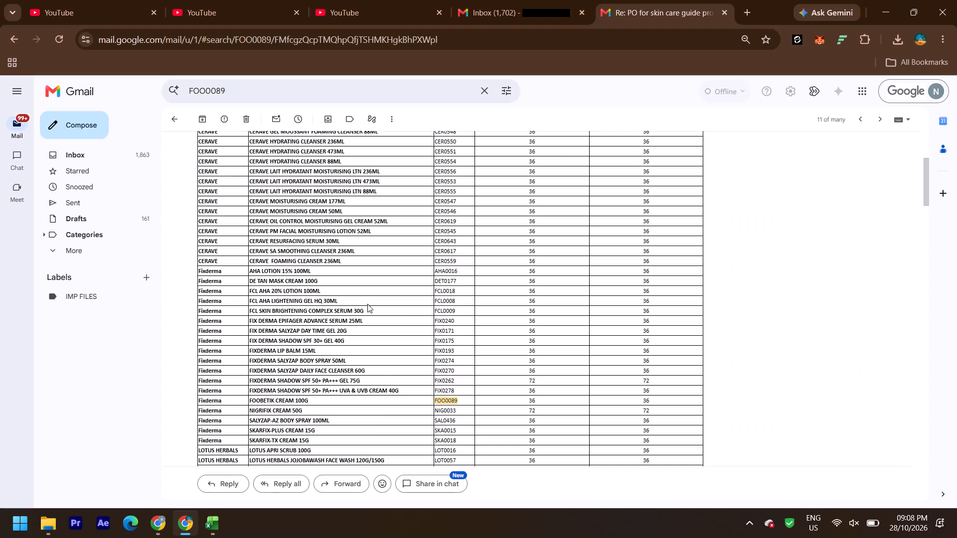
pyautogui.scroll(6, 326, 322)
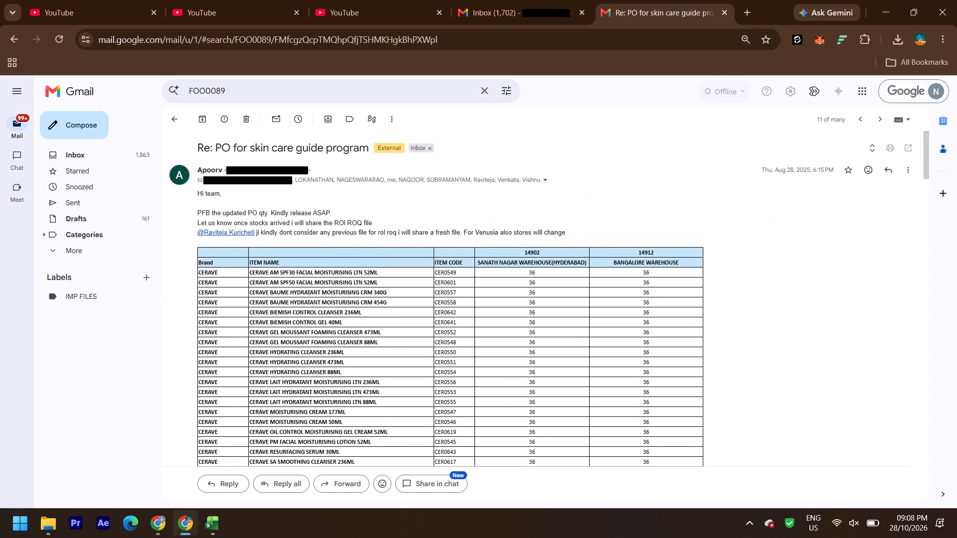
pyautogui.scroll(-17, 326, 322)
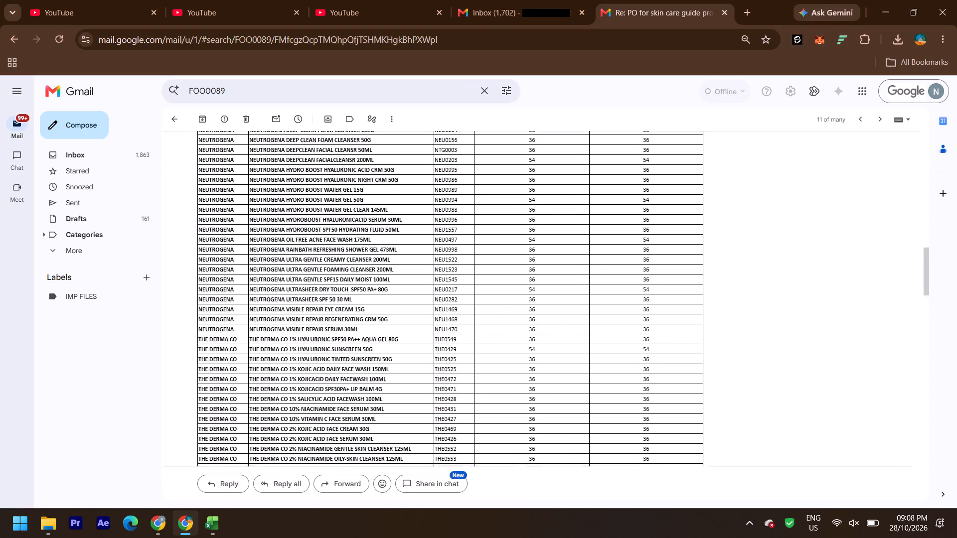
pyautogui.scroll(-14, 327, 322)
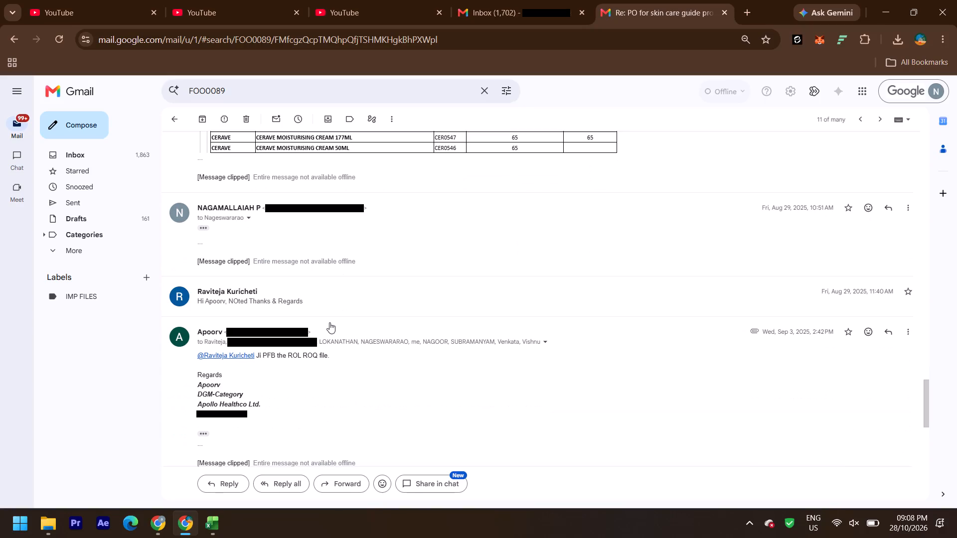
pyautogui.hotkey('alt', 'Tab')
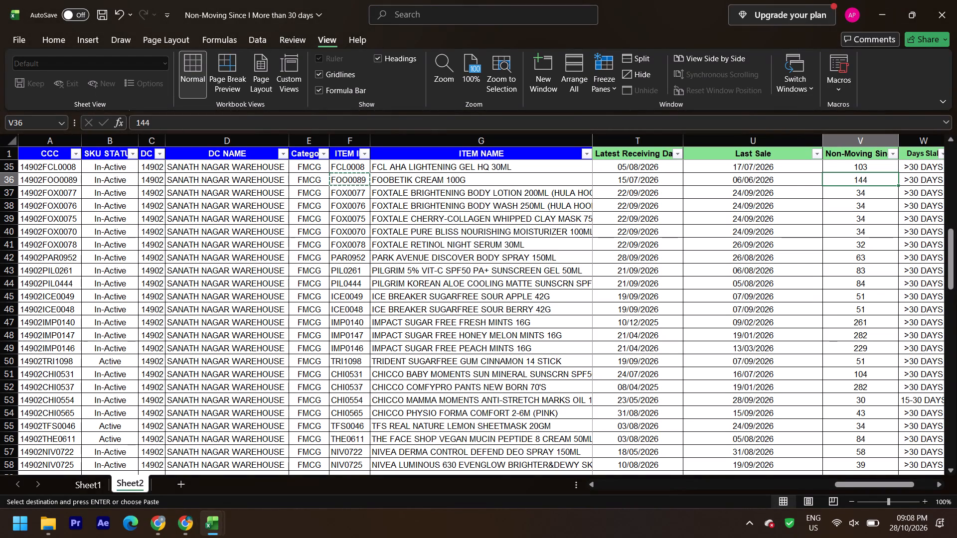
pyautogui.hotkey('alt', 'Tab')
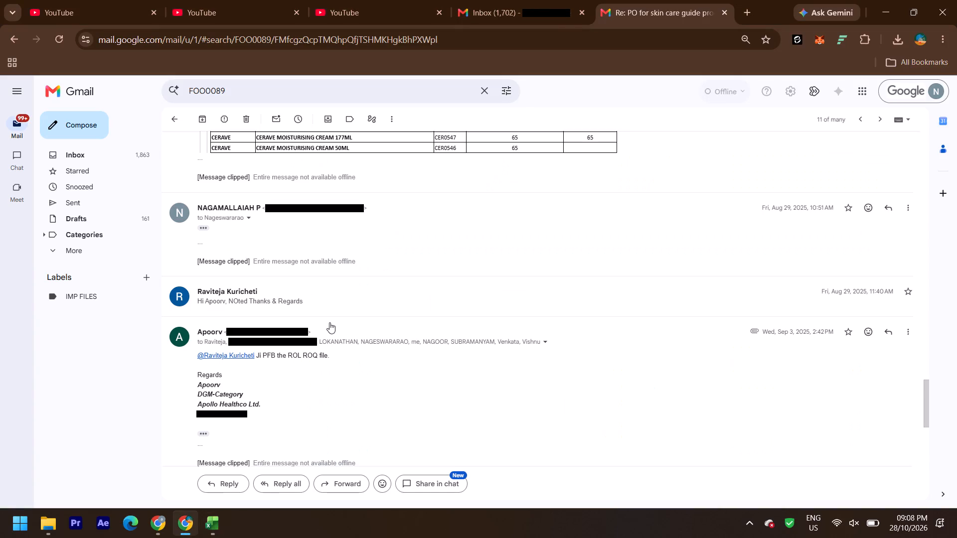
pyautogui.scroll(5, 329, 322)
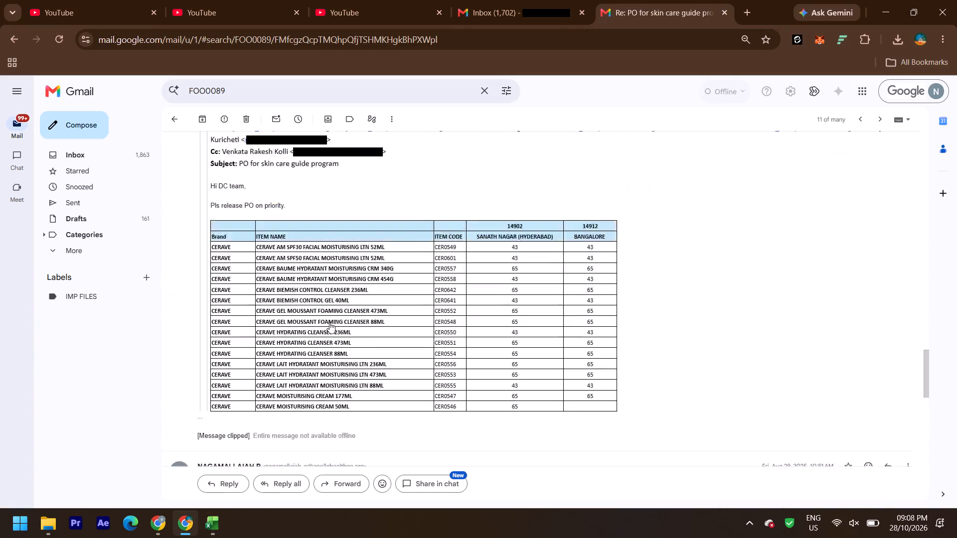
pyautogui.scroll(-2, 329, 322)
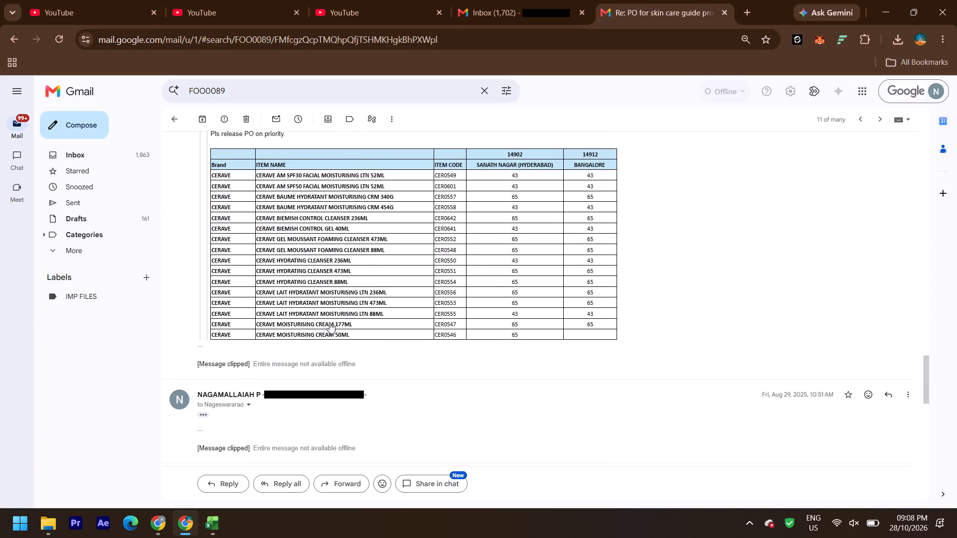
# Return to the Excel workbook and look through the items in the first rows of Sheet2, such as the MamyPoko diapers.
pyautogui.hotkey('alt', 'Tab')
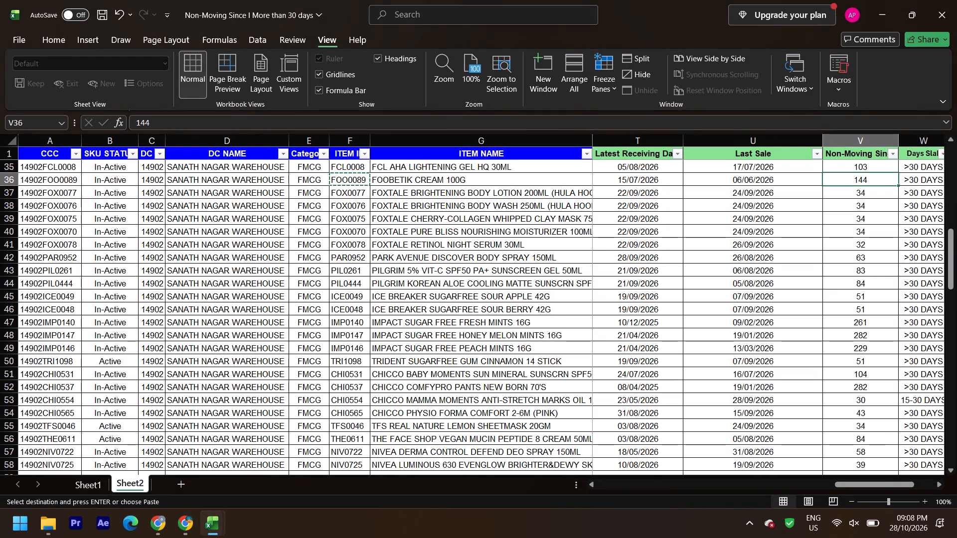
pyautogui.scroll(10, 364, 322)
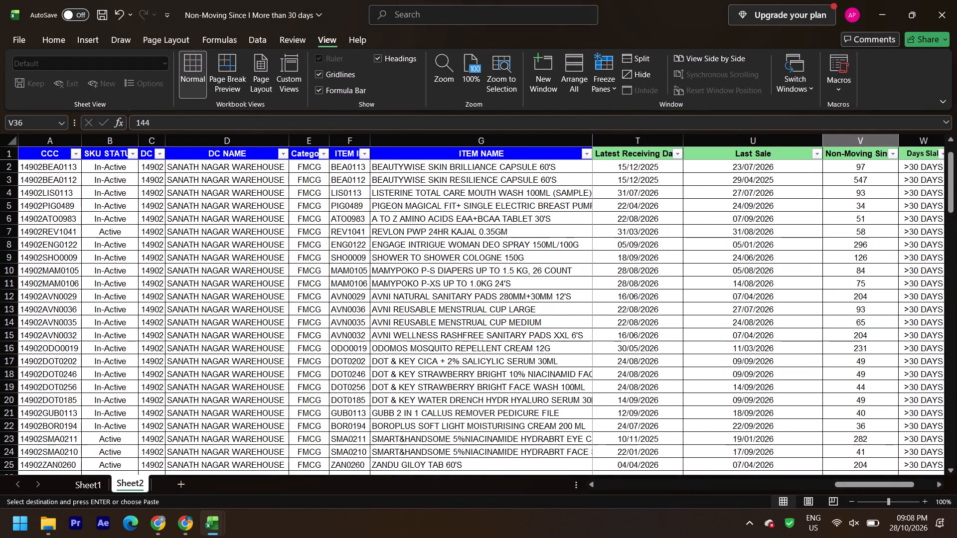
pyautogui.scroll(10, 364, 322)
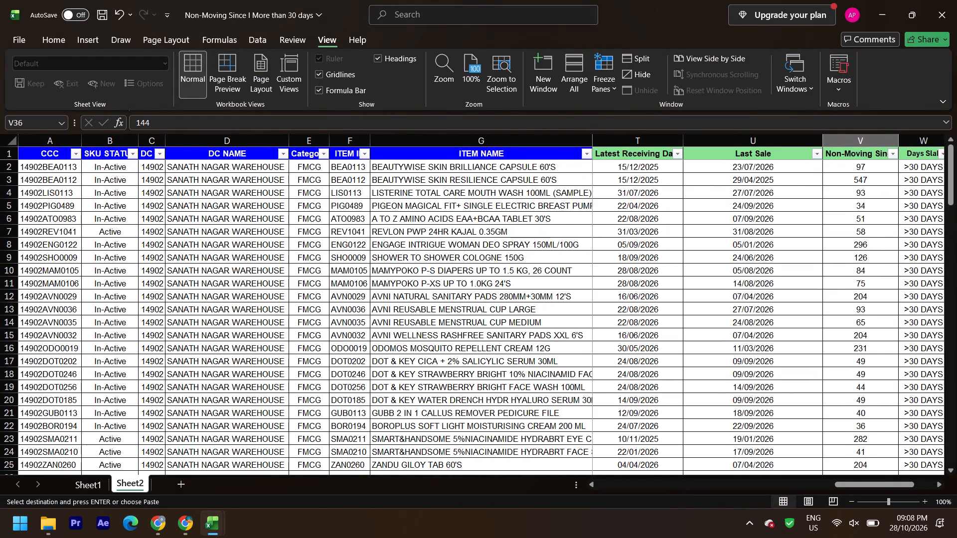
pyautogui.scroll(-1, 364, 322)
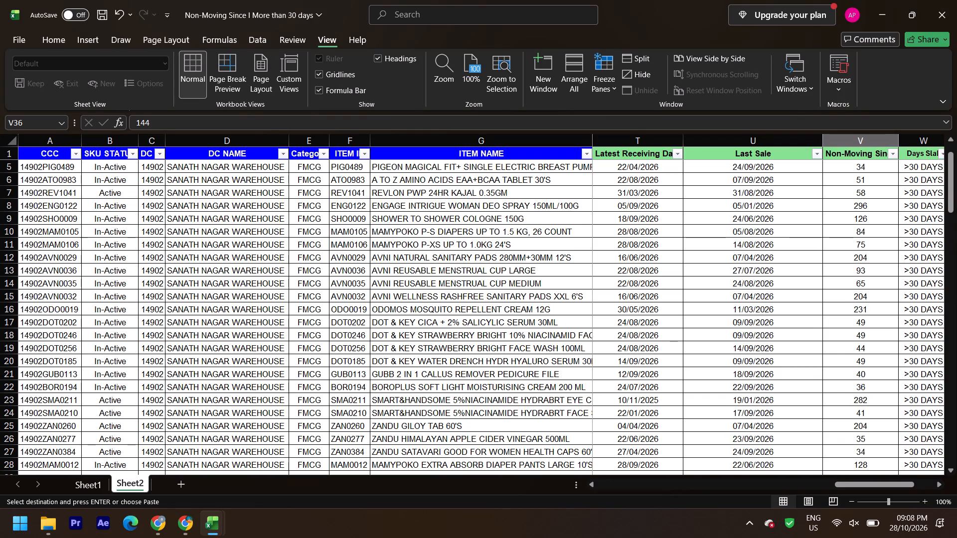
pyautogui.click(418, 231)
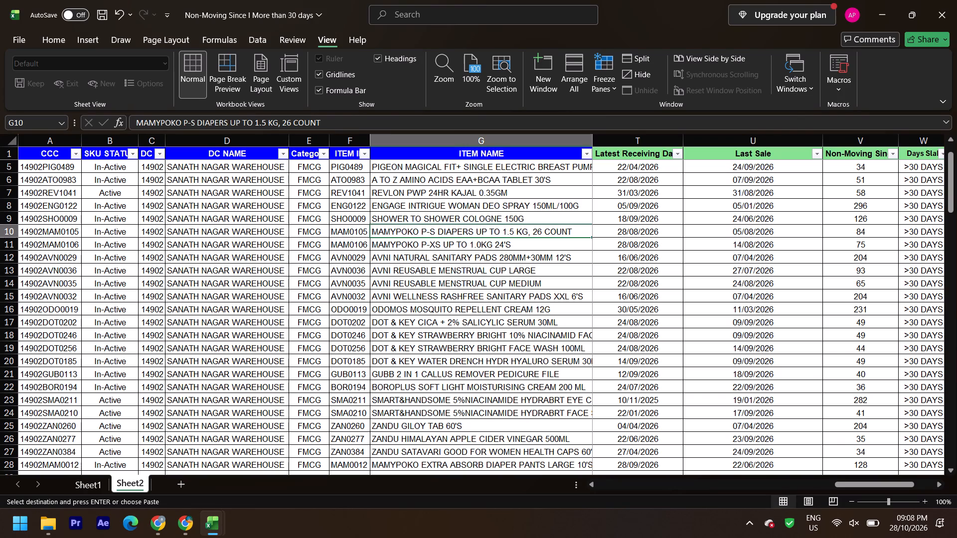
pyautogui.scroll(5, 482, 297)
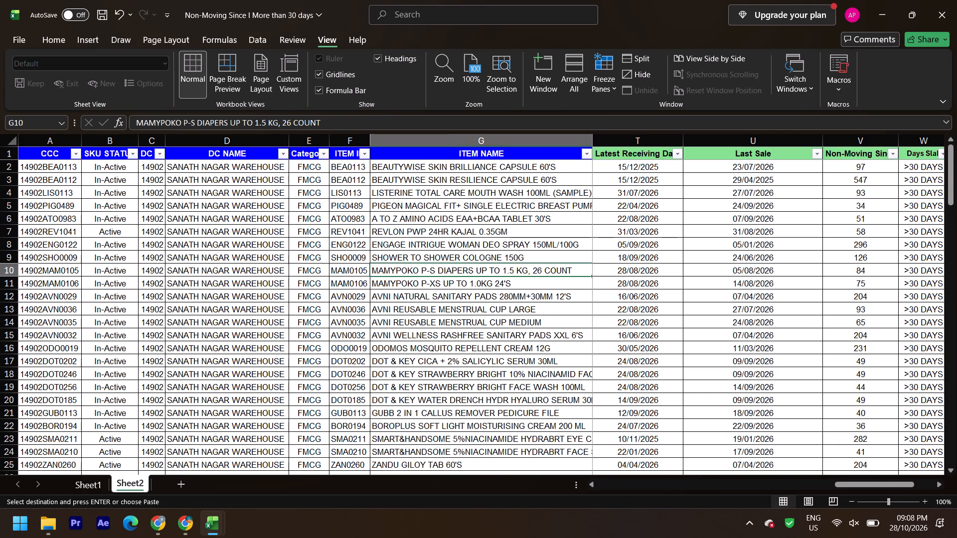
# Review the sales and non-moving figures for Odomos Mosquito Repellent Cream 12G in row 16 and enter the remark "Free sku".
pyautogui.click(427, 344)
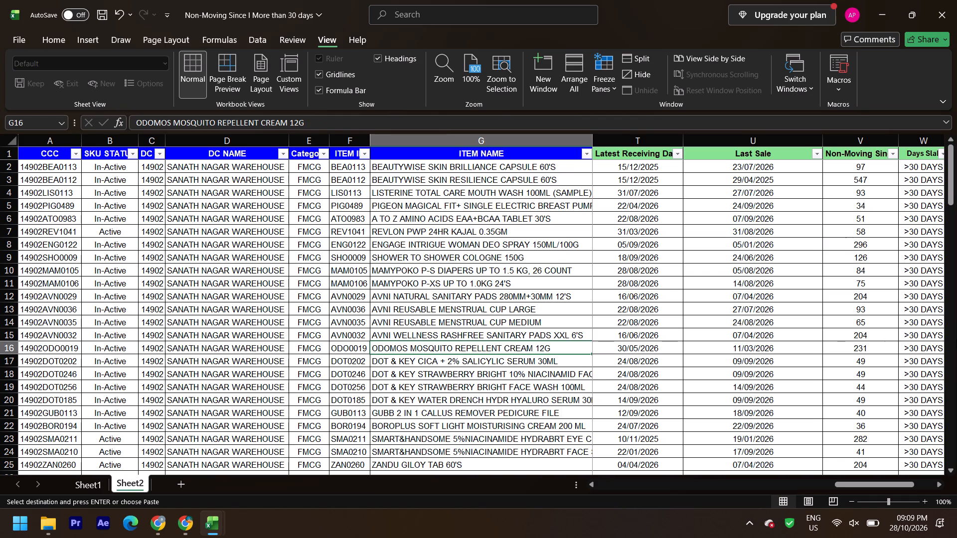
pyautogui.press('Right')
pyautogui.press('Right')
pyautogui.press('Right')
pyautogui.press('Right')
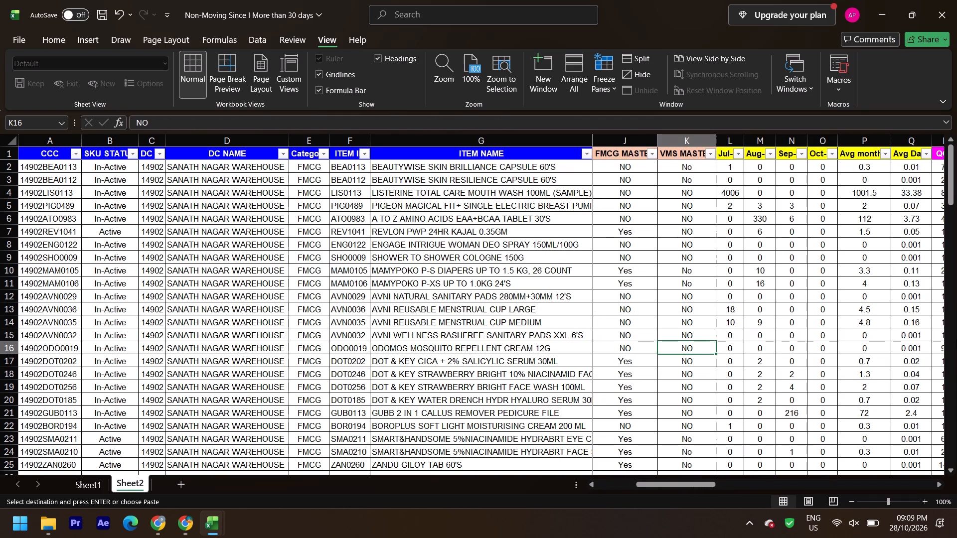
pyautogui.press('Right')
pyautogui.press('Right')
pyautogui.press('Right')
pyautogui.press('Right')
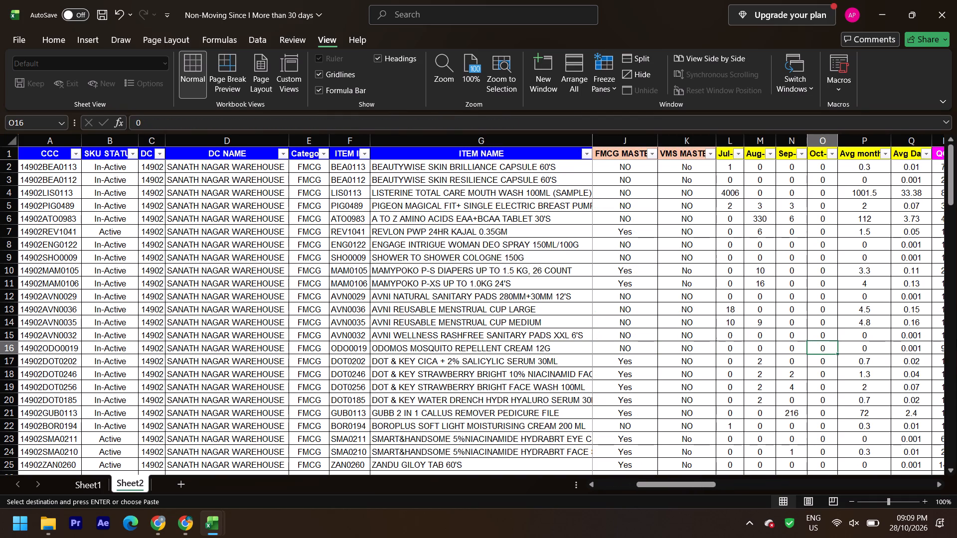
pyautogui.press('Right')
pyautogui.press('Right')
pyautogui.press('Right')
pyautogui.press('Right')
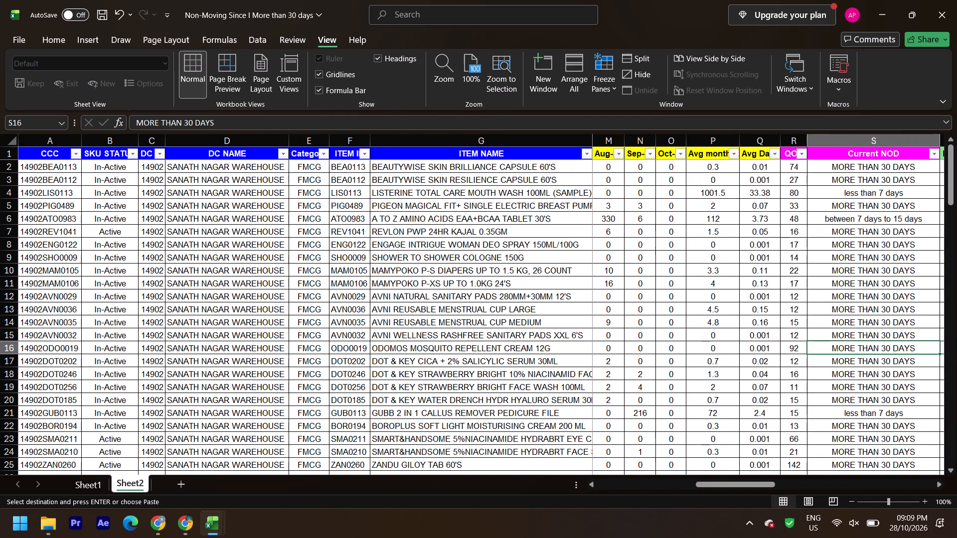
pyautogui.press('Right')
pyautogui.press('Right')
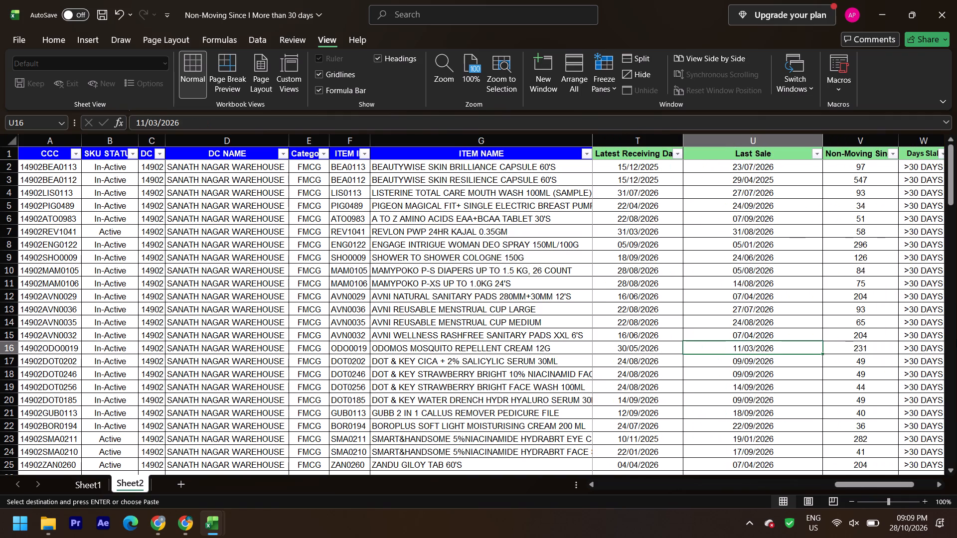
pyautogui.press('Right')
pyautogui.press('Right')
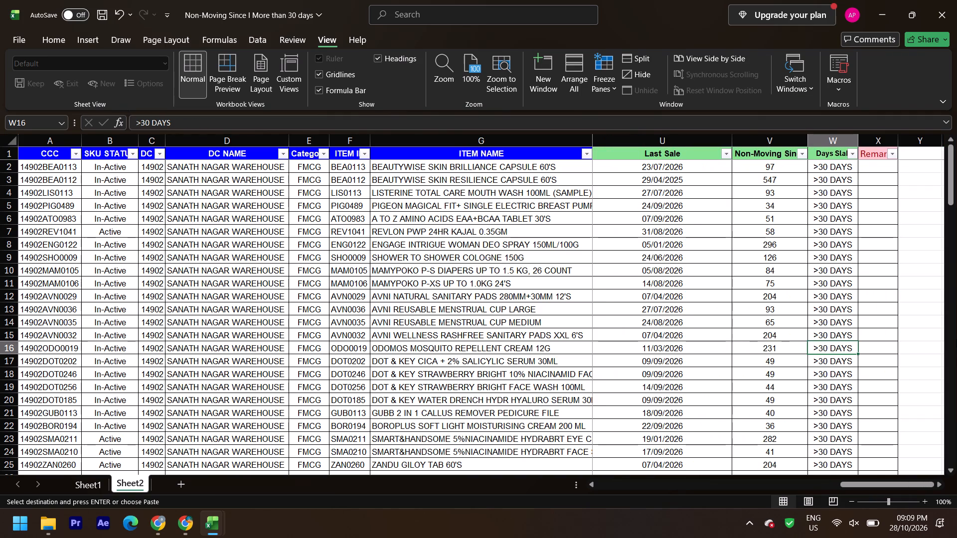
pyautogui.press('Right')
pyautogui.press('Left')
pyautogui.press('Left')
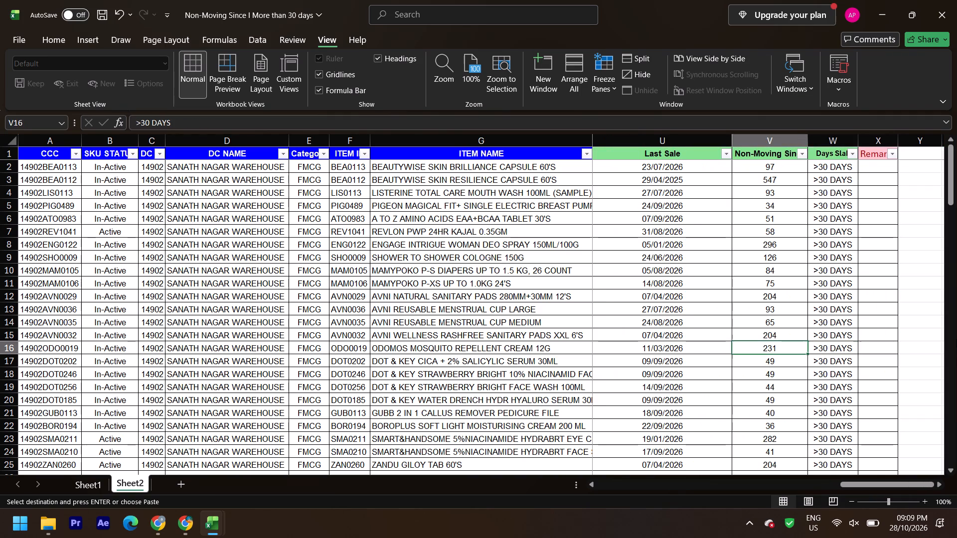
pyautogui.press('Left')
pyautogui.press('Right')
pyautogui.press('Right')
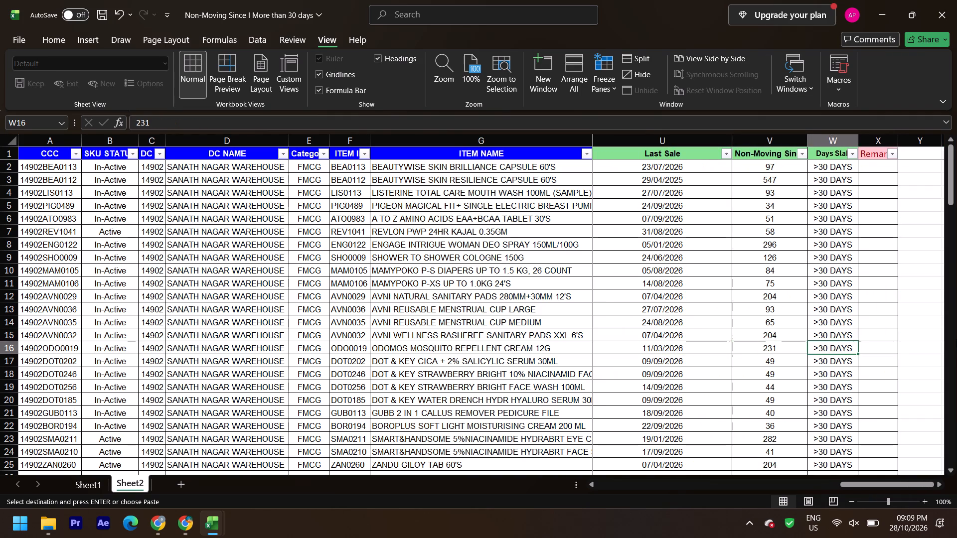
pyautogui.press('Right')
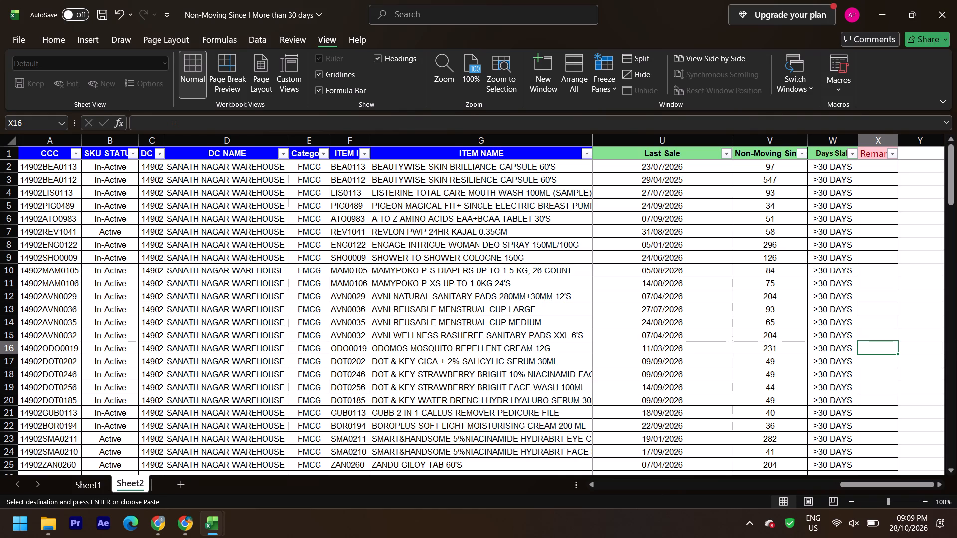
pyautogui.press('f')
pyautogui.press('Down')
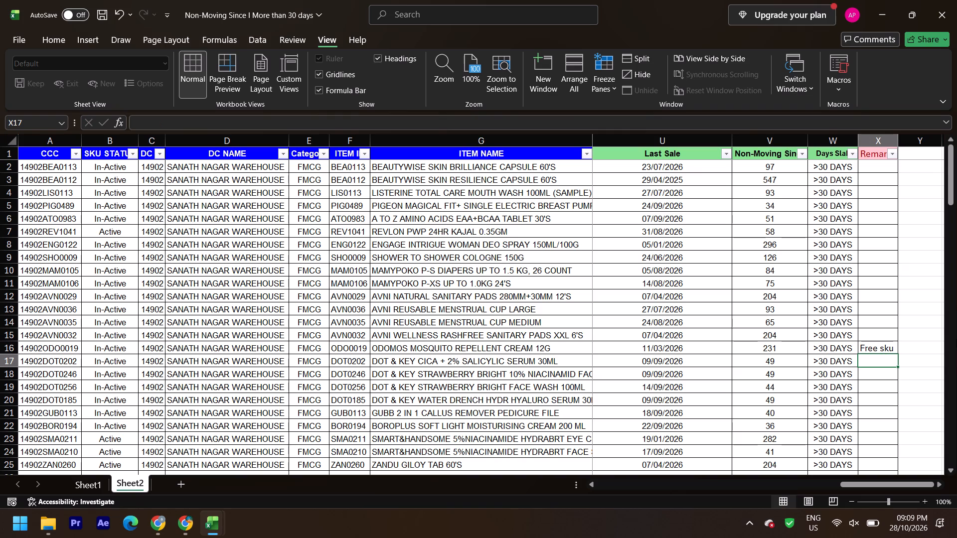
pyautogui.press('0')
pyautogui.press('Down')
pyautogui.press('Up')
# Enter the remark "Online sku requirement" for the four Dot & Key items and the Gubb callus remover file in rows 17 to 21.
pyautogui.write('on')
pyautogui.press('Down')
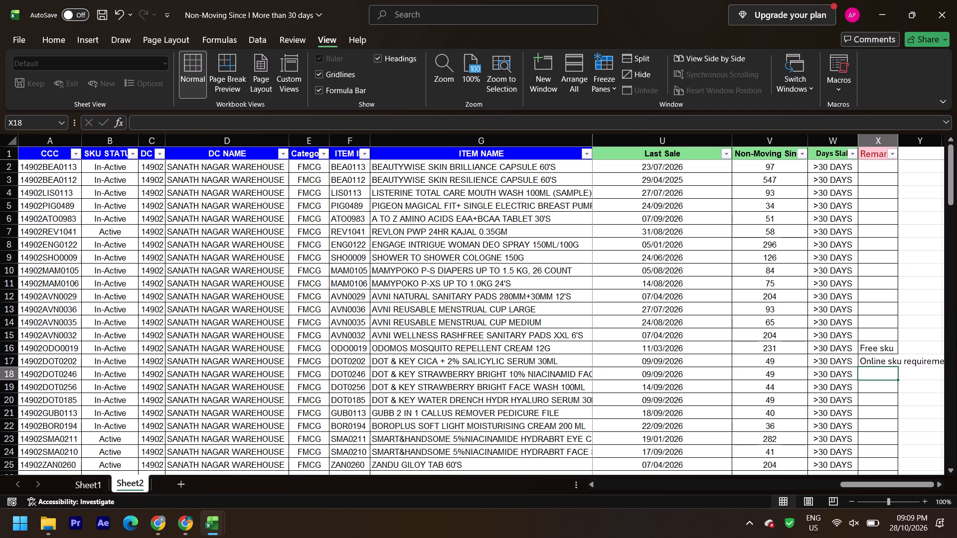
pyautogui.press('o')
pyautogui.press('Down')
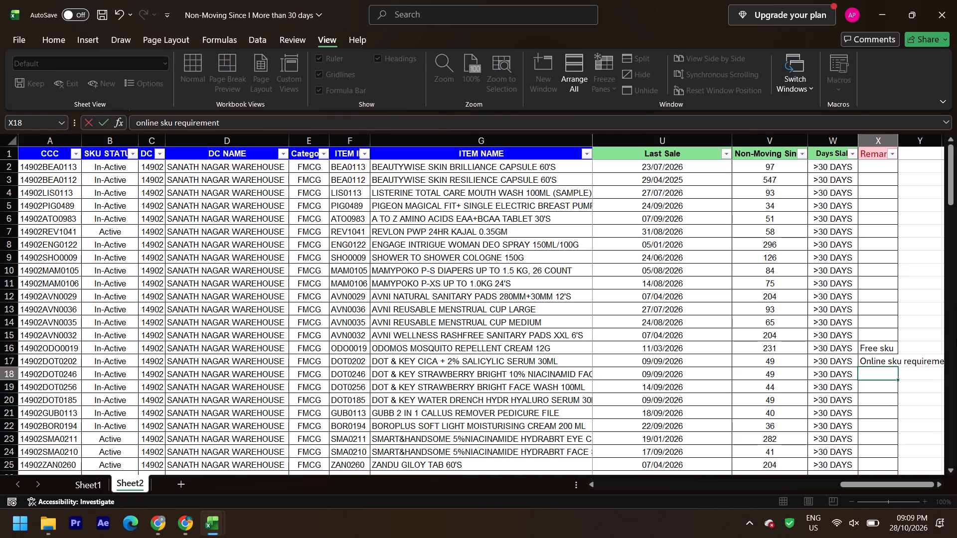
pyautogui.press('o')
pyautogui.press('Down')
pyautogui.press('o')
pyautogui.press('Down')
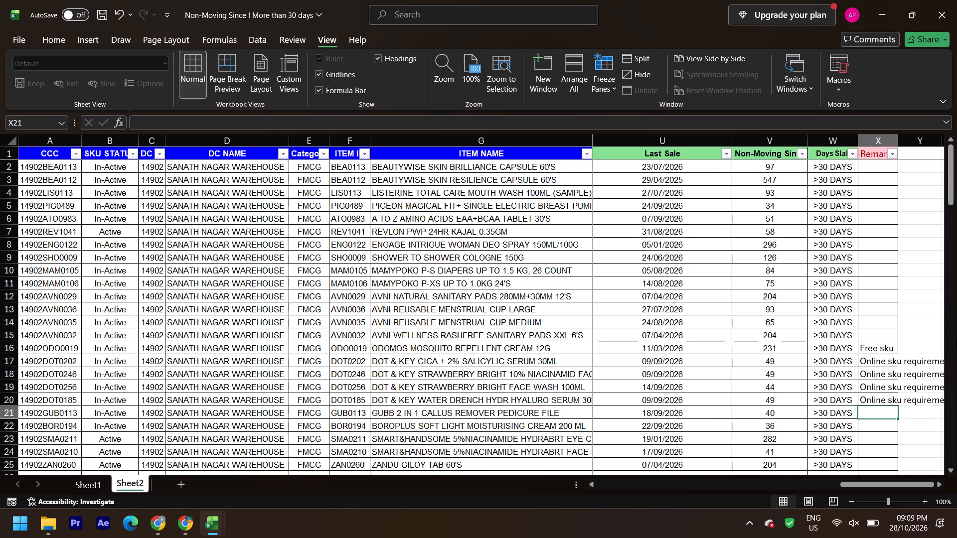
pyautogui.press('o')
pyautogui.press('Down')
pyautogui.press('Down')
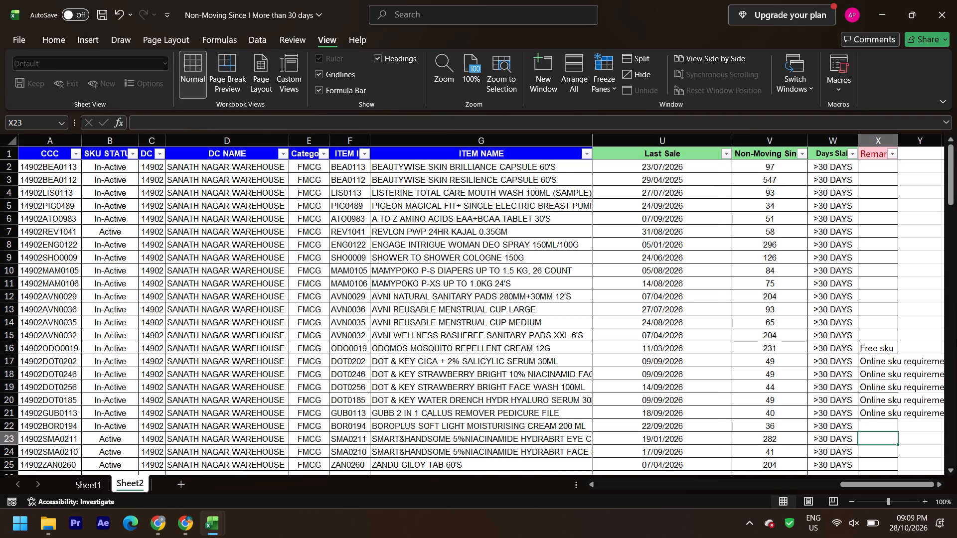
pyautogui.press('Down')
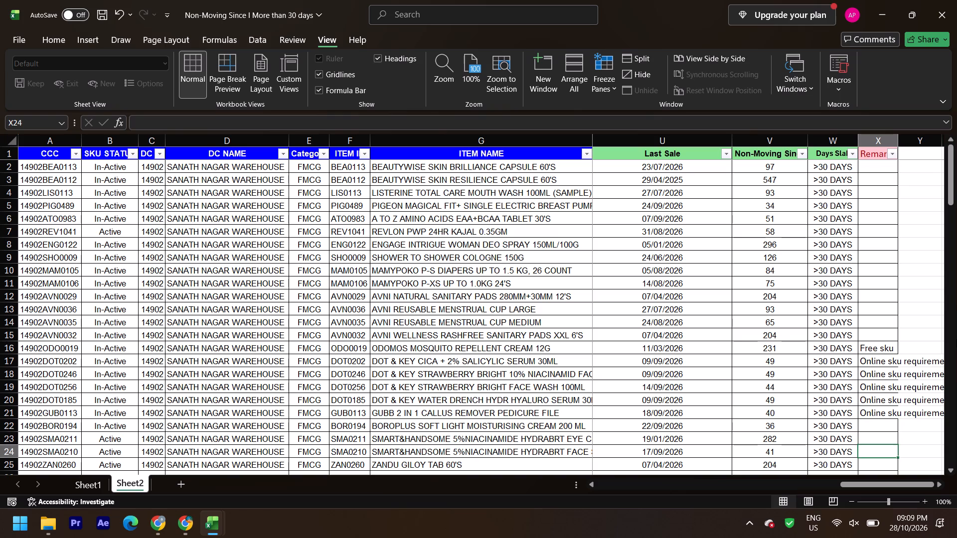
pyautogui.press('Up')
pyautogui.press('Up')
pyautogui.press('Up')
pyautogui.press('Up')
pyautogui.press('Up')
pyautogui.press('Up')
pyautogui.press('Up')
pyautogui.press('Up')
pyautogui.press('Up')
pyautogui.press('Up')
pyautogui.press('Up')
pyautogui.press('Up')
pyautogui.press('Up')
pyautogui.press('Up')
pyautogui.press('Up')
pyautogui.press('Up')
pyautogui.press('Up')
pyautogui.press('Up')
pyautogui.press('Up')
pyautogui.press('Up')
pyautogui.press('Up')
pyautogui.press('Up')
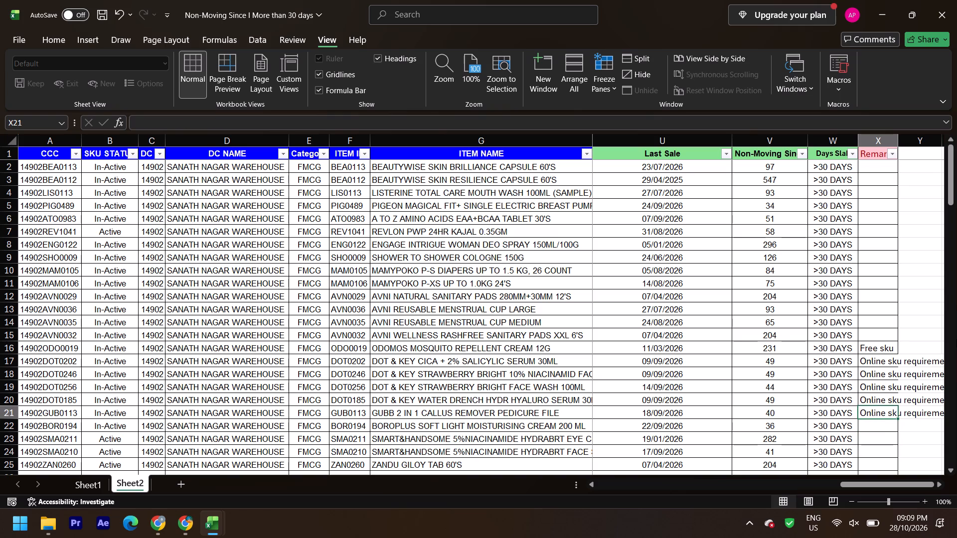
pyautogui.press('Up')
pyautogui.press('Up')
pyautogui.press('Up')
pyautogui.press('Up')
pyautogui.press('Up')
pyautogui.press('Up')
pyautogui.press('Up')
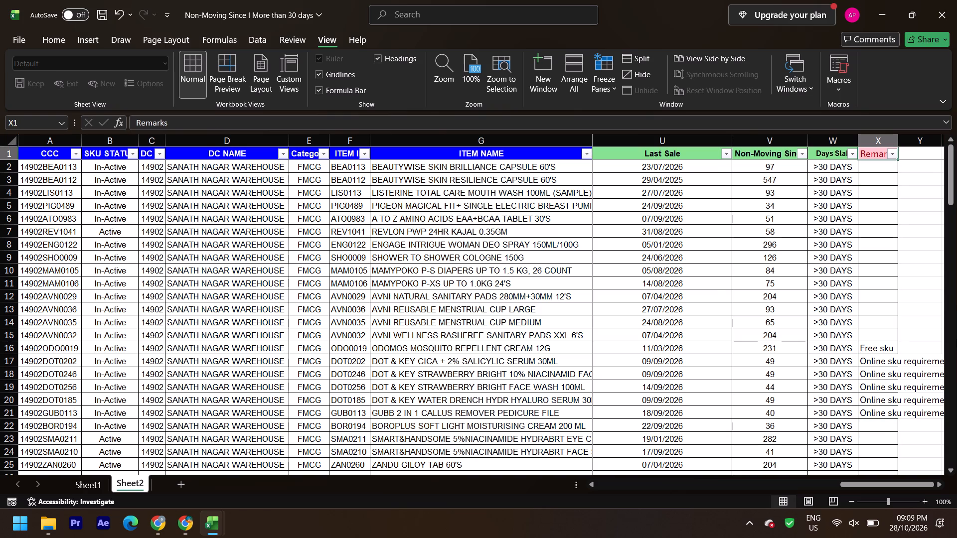
# Review the Remarks column through row 49 for items without remarks, including the MamyPoko Pants rows.
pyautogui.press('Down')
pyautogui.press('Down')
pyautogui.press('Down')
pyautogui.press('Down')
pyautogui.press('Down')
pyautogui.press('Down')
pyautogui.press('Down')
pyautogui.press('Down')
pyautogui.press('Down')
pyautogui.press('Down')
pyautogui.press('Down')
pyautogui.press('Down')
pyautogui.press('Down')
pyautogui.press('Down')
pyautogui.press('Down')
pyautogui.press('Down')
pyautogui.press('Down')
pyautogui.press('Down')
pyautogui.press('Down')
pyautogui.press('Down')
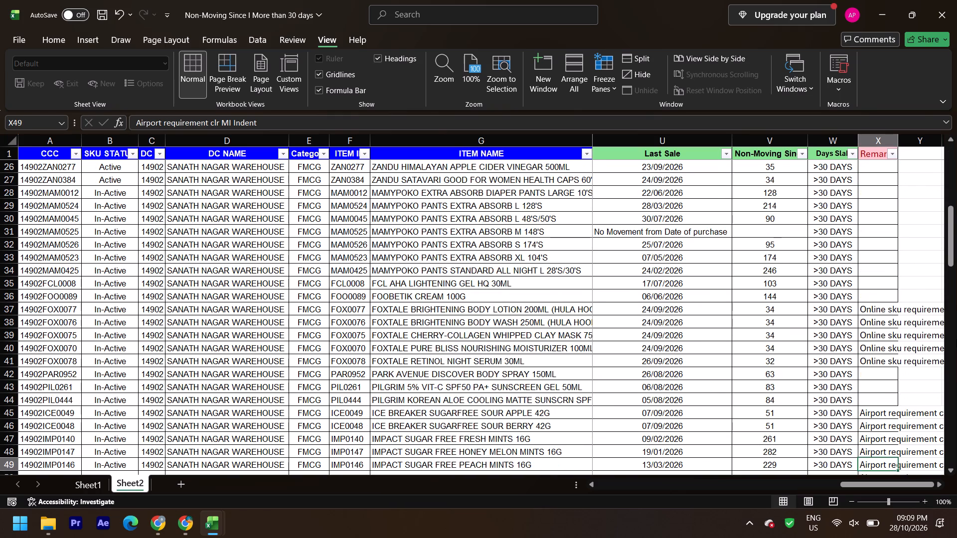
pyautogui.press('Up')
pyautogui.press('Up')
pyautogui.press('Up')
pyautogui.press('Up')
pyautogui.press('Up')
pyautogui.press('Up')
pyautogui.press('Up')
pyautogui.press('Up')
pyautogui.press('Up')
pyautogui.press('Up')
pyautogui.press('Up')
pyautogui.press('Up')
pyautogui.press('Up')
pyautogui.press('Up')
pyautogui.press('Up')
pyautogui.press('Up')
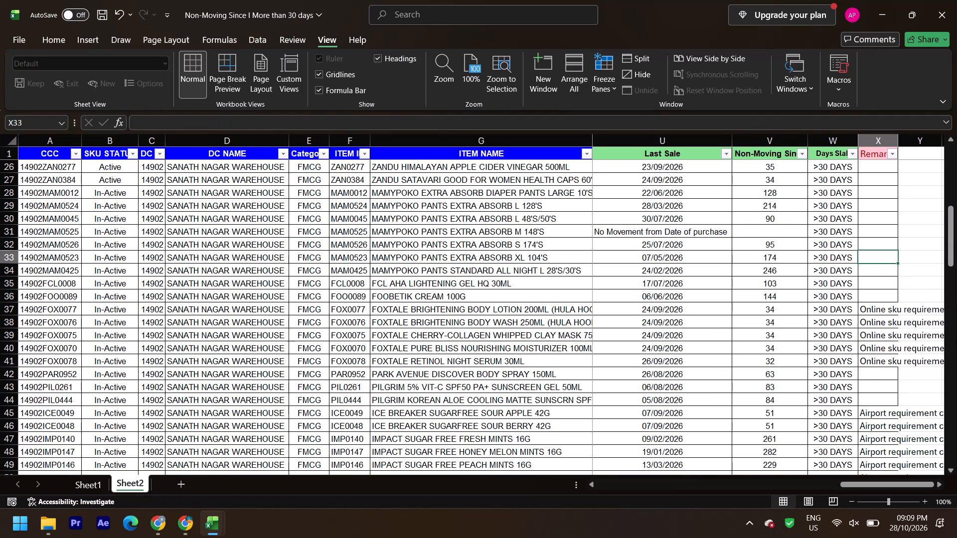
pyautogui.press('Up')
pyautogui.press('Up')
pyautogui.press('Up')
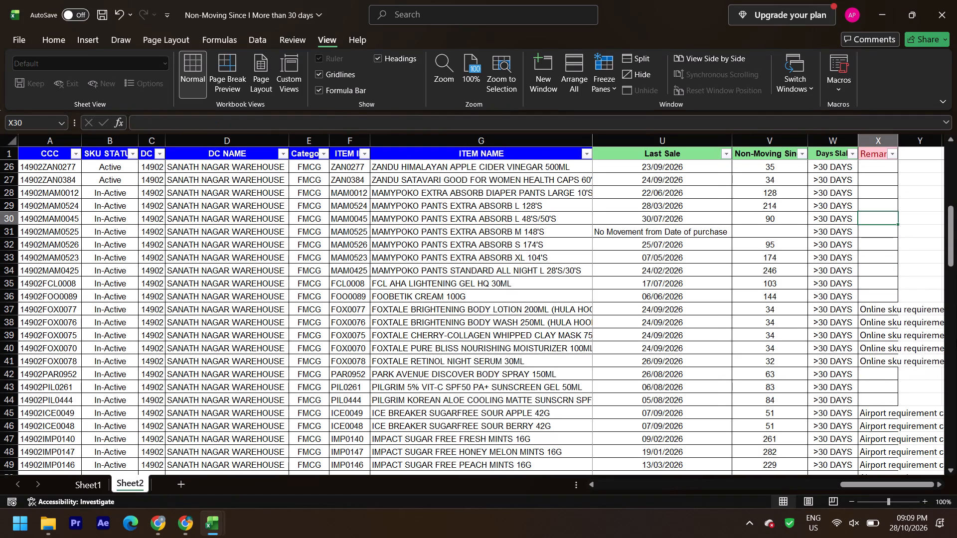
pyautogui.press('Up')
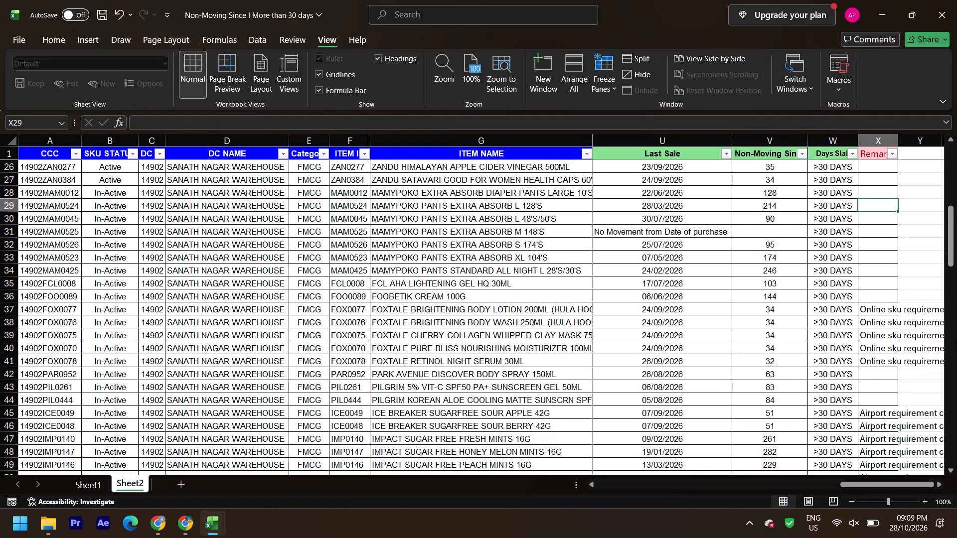
# Check the latest receiving dates of the MamyPoko Pants items in rows 29 to 32.
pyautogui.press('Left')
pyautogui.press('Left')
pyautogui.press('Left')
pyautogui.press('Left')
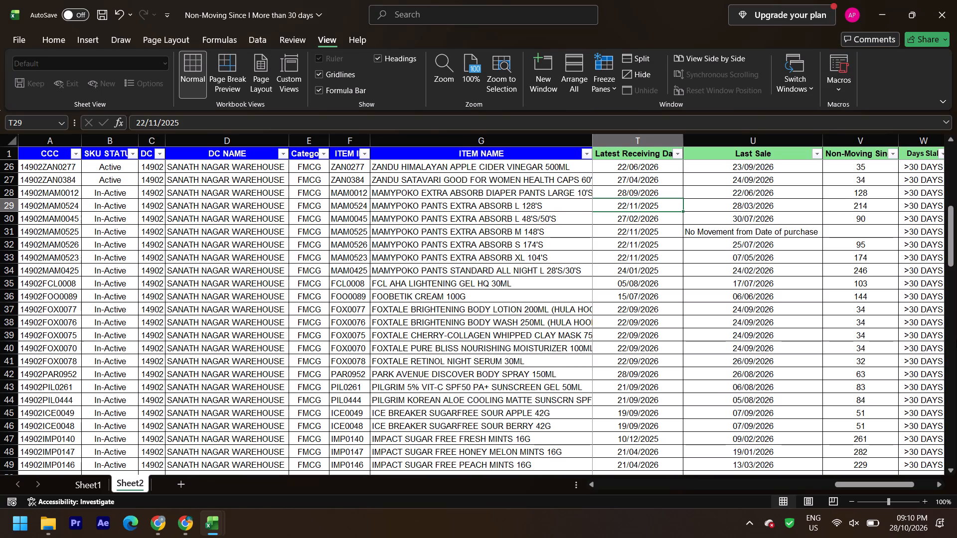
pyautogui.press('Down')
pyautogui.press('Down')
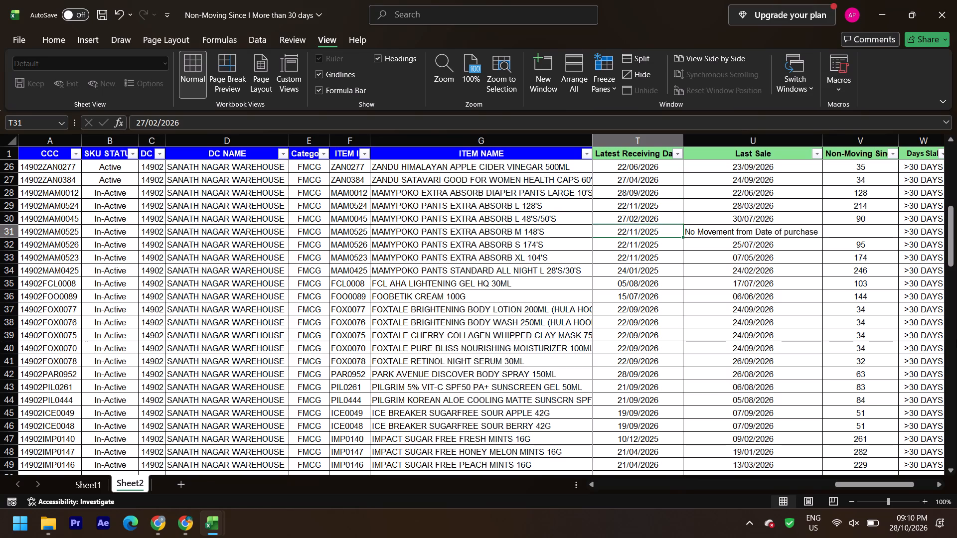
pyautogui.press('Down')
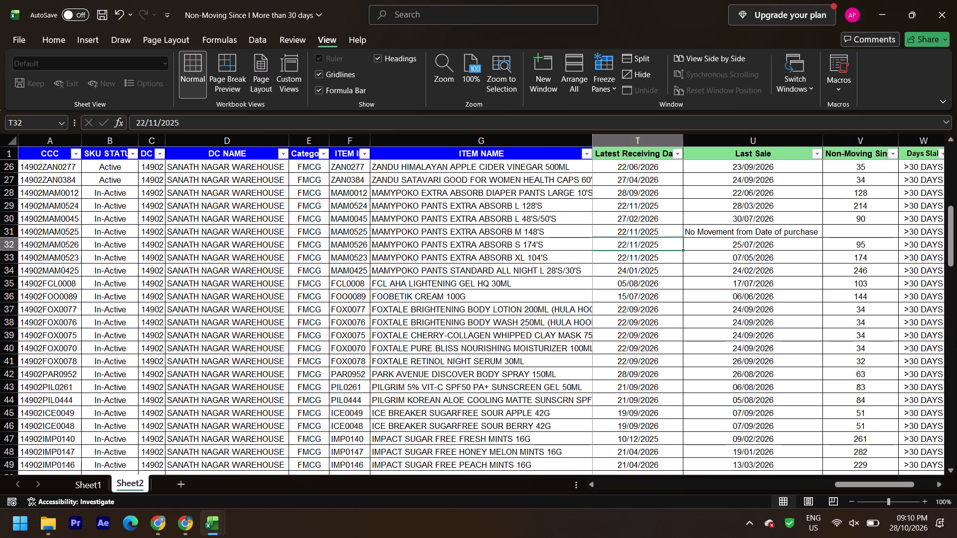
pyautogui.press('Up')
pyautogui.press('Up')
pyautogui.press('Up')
# Copy the item ID MAM0524 of MamyPoko Pants Extra Absorb L 128's from row 29 and switch to Gmail in Chrome to look it up.
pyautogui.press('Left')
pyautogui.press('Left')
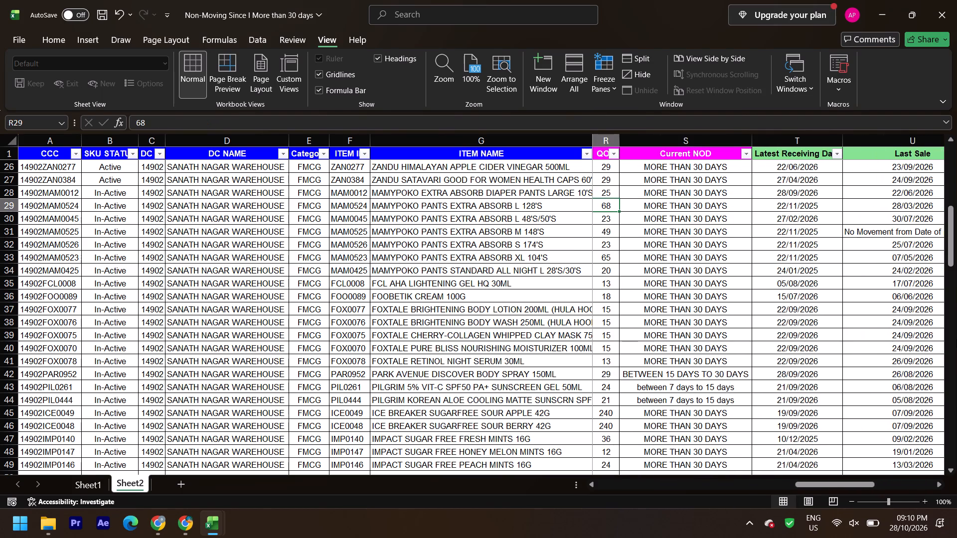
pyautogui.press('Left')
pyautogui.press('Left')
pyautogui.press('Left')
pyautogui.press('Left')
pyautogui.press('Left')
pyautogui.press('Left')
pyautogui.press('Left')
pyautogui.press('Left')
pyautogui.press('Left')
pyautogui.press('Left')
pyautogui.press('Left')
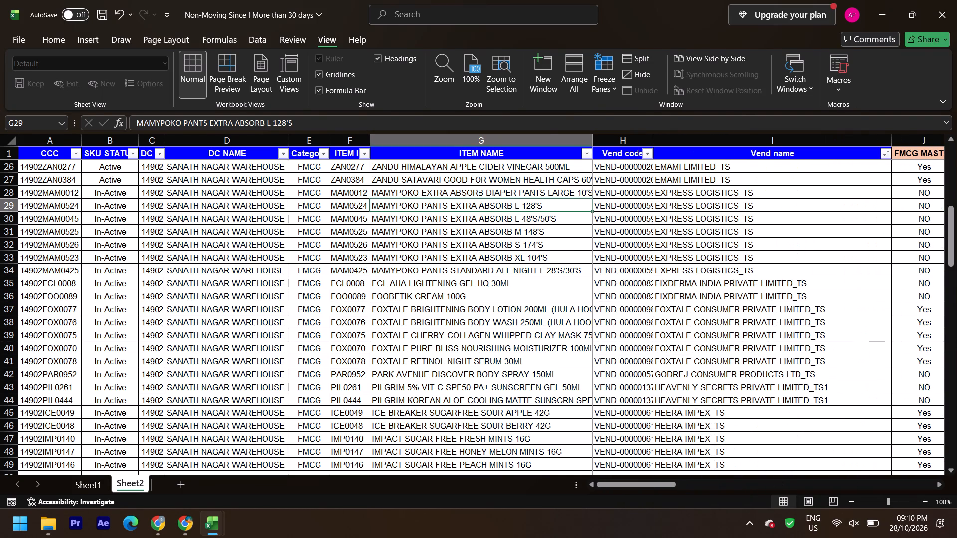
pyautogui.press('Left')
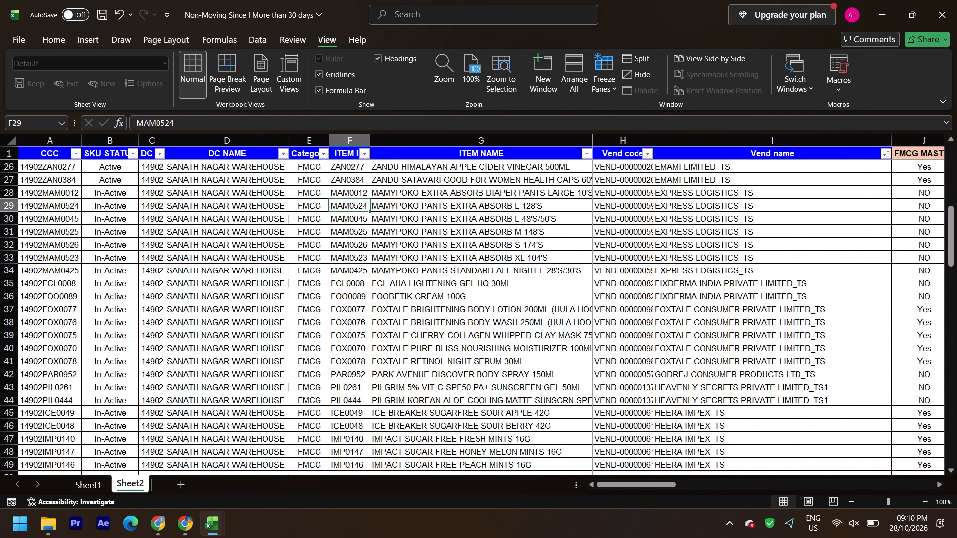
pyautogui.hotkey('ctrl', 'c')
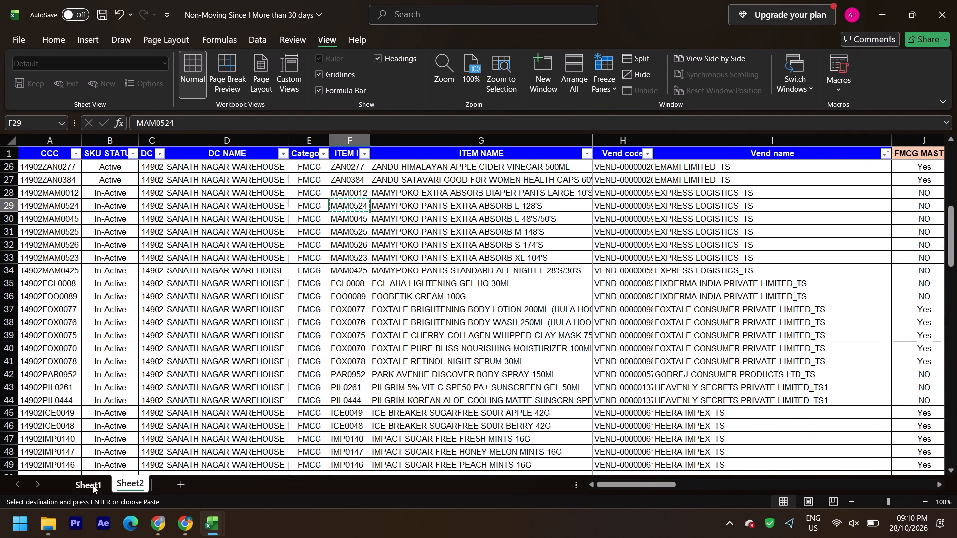
pyautogui.click(190, 520)
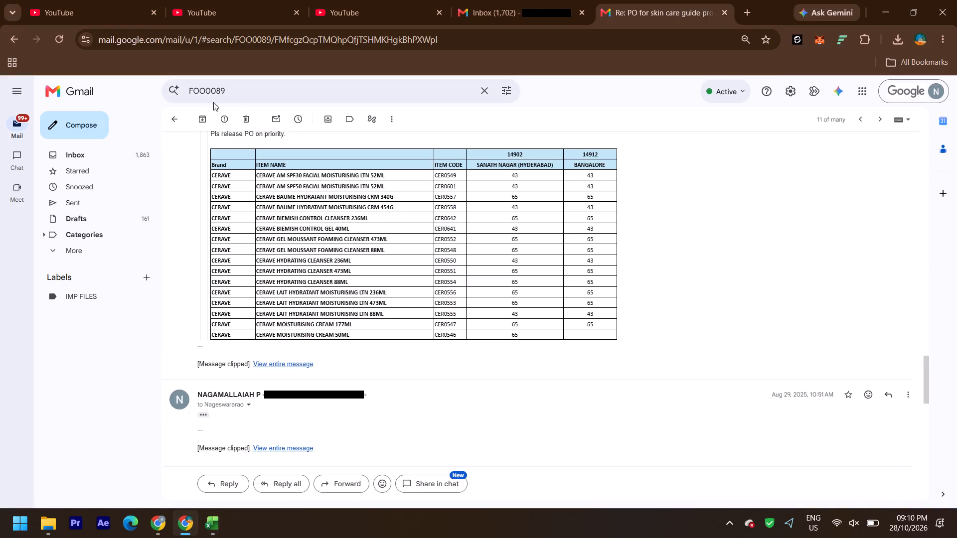
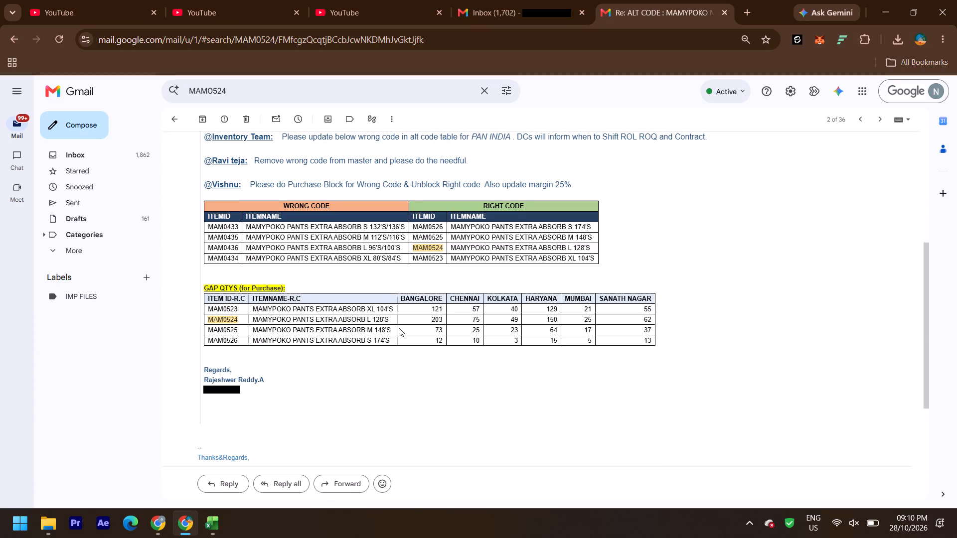
# Read through the MamyPoko Mega Packs alt code email, including the purchase block instructions and the code tables.
pyautogui.scroll(-9, 399, 328)
pyautogui.scroll(7, 399, 328)
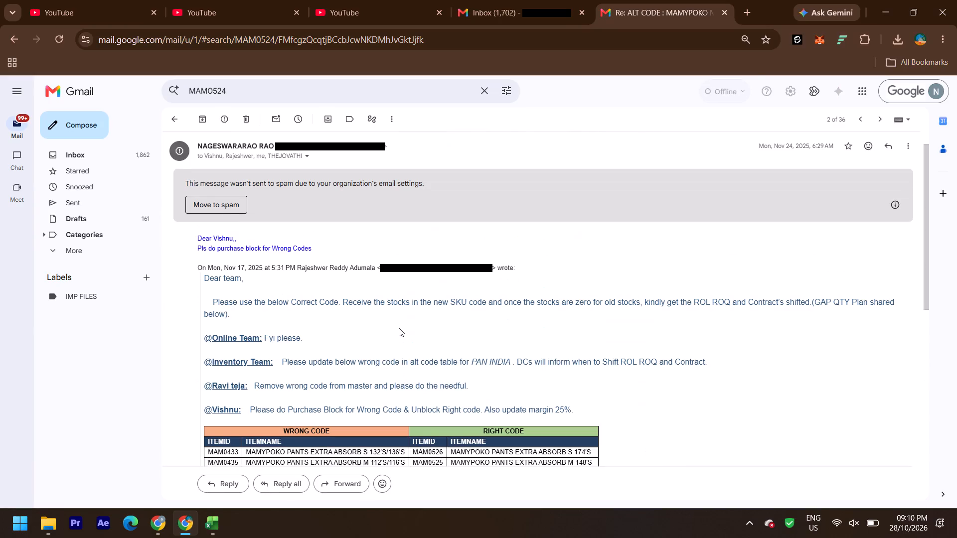
pyautogui.scroll(1, 399, 328)
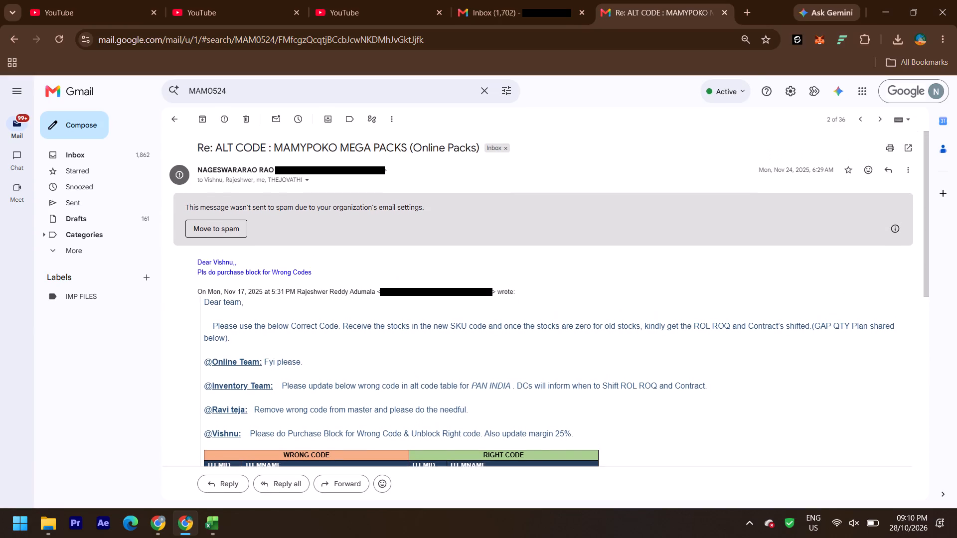
# Switch to the Excel non-moving stock sheet and review the MAM0524 row across to its latest receiving date.
pyautogui.hotkey('alt', 'Tab')
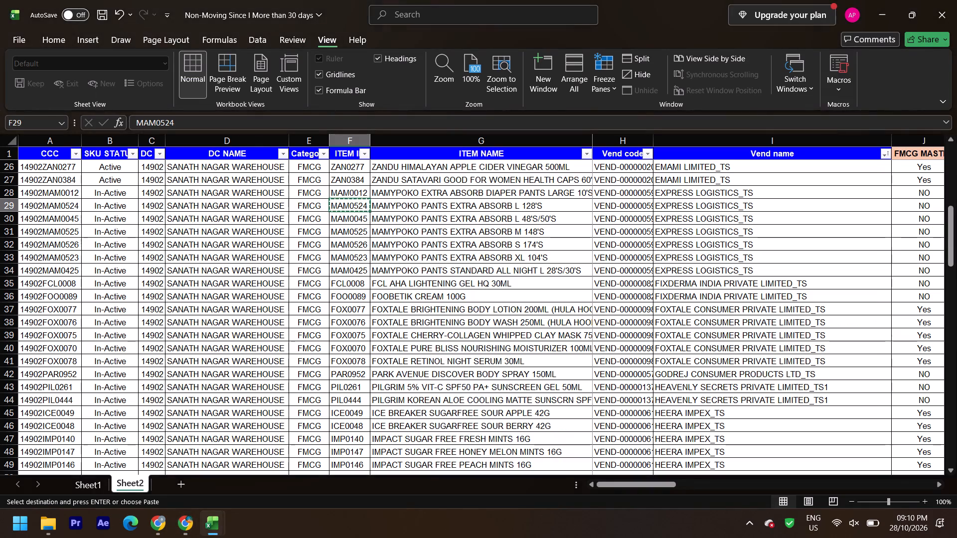
pyautogui.press('Right')
pyautogui.press('Right')
pyautogui.press('Right')
pyautogui.press('Right')
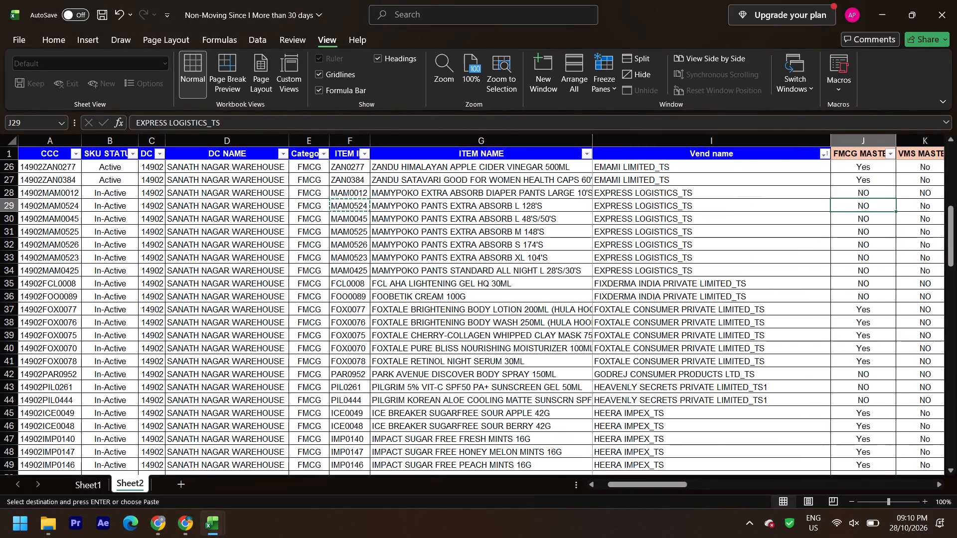
pyautogui.press('Right')
pyautogui.press('Right')
pyautogui.press('Right')
pyautogui.press('Right')
pyautogui.press('Right')
pyautogui.press('Right')
pyautogui.press('Right')
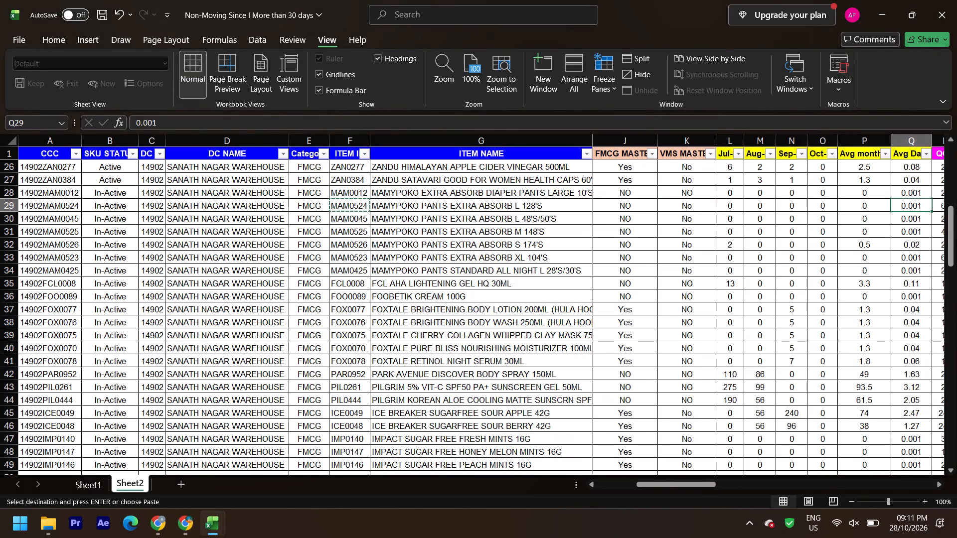
pyautogui.press('Right')
pyautogui.press('Right')
pyautogui.press('Right')
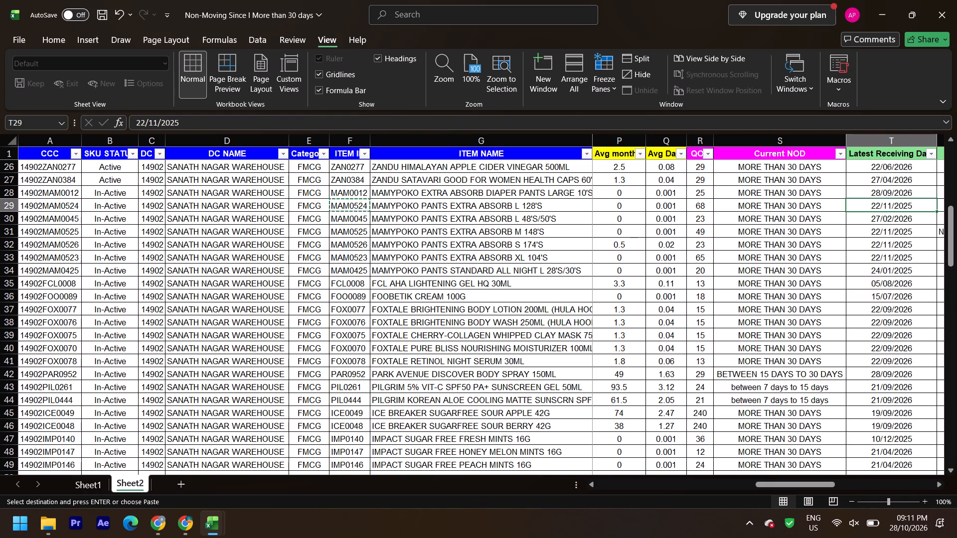
# Compare the GAP QTYS table in the Gmail alt code email with the stock quantity of MAM0524 in the Excel sheet.
pyautogui.hotkey('alt', 'Tab')
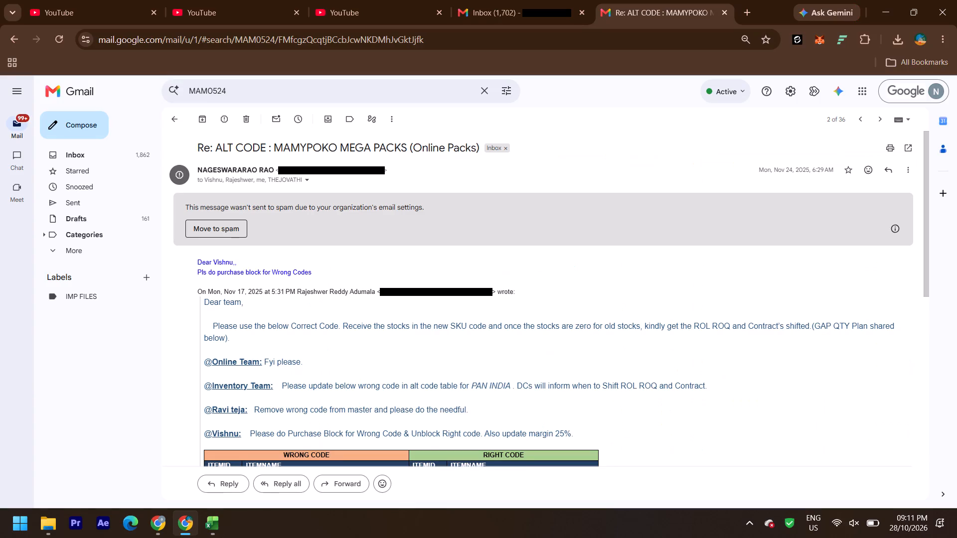
pyautogui.scroll(-2, 418, 448)
pyautogui.scroll(-2, 455, 330)
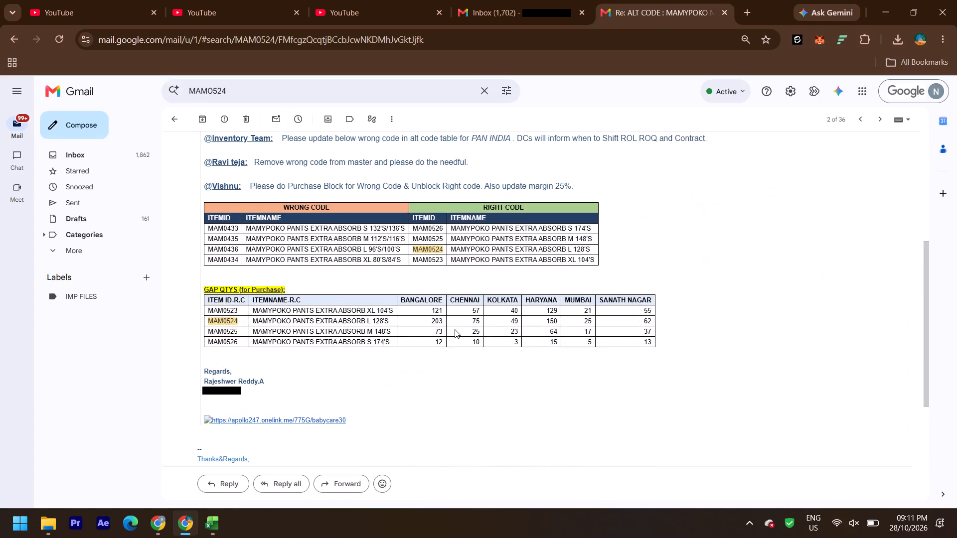
pyautogui.hotkey('alt', 'Tab')
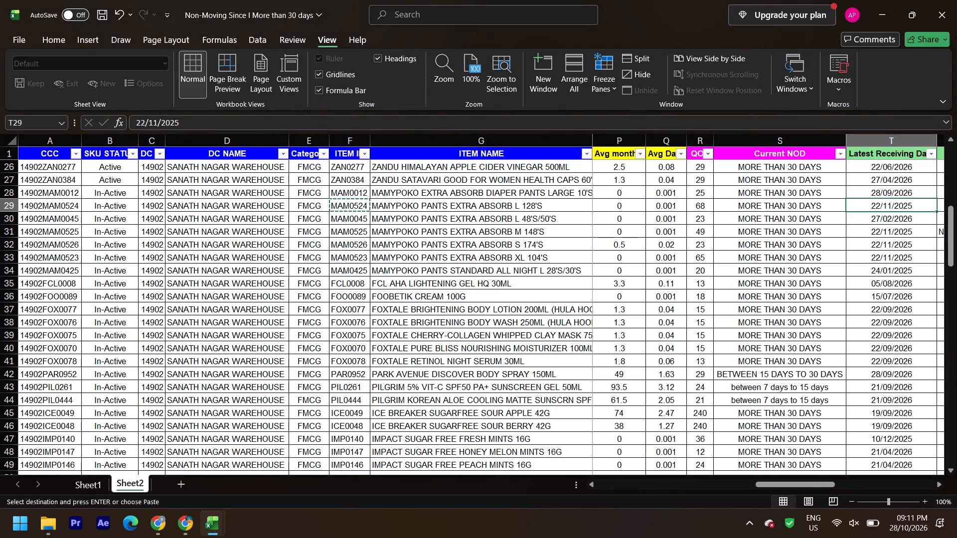
pyautogui.press('Left')
pyautogui.press('Left')
pyautogui.press('Left')
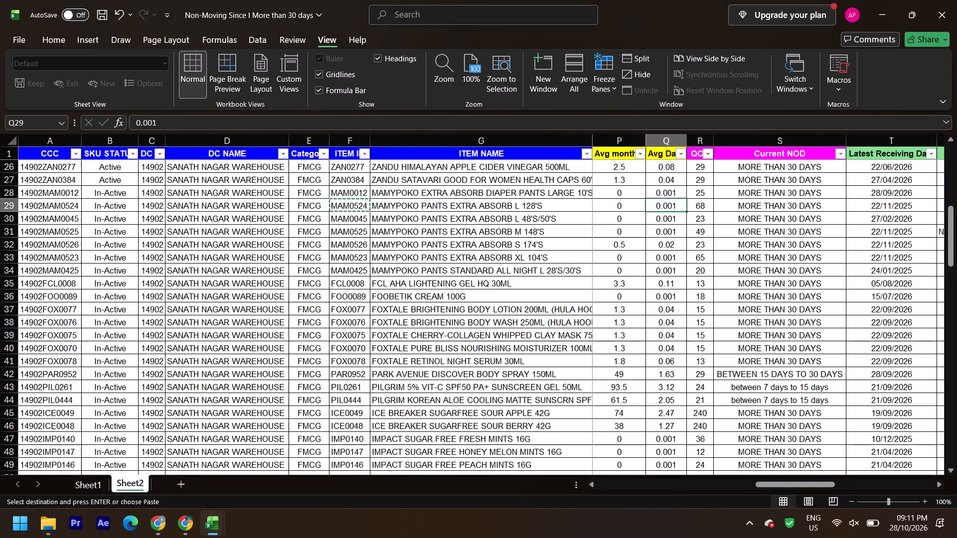
pyautogui.press('Right')
pyautogui.hotkey('alt', 'Tab')
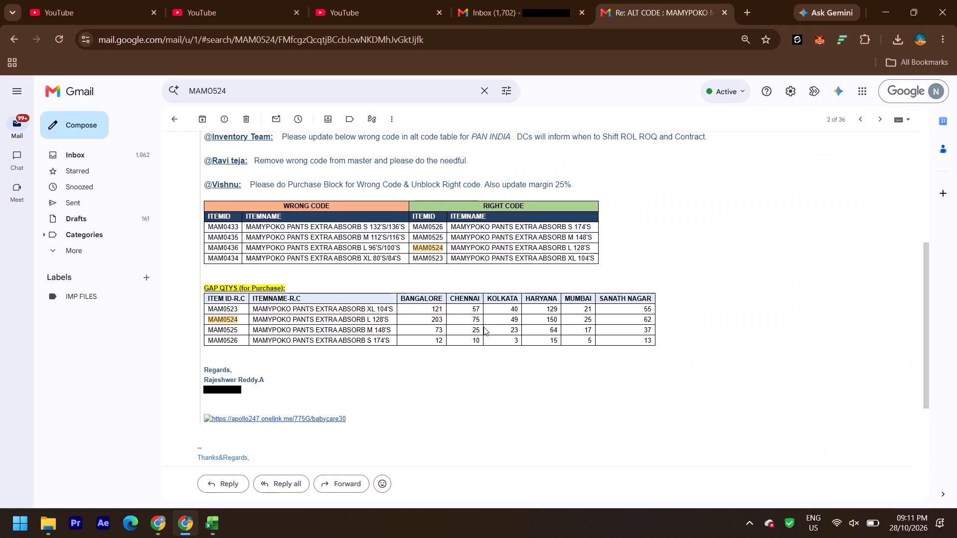
pyautogui.hotkey('alt', 'Tab')
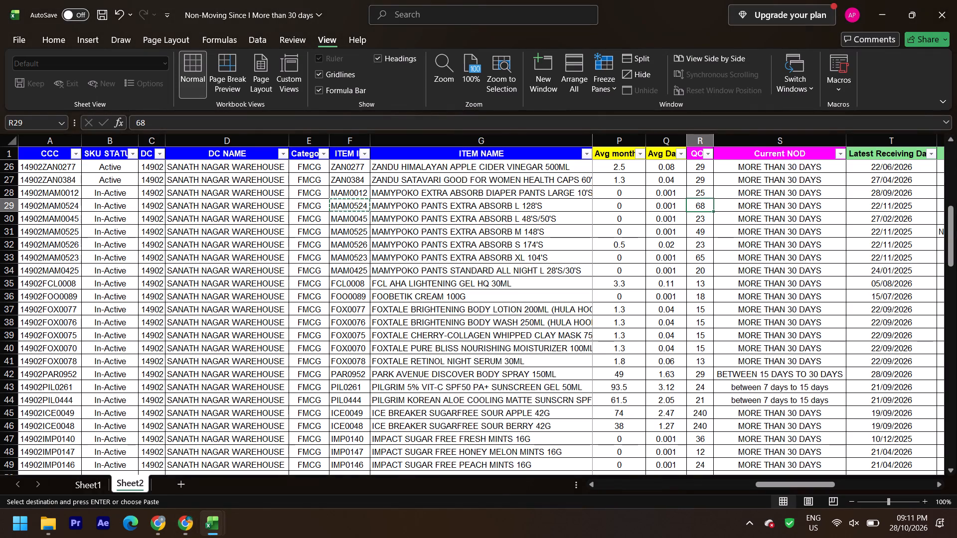
pyautogui.hotkey('alt', 'Tab')
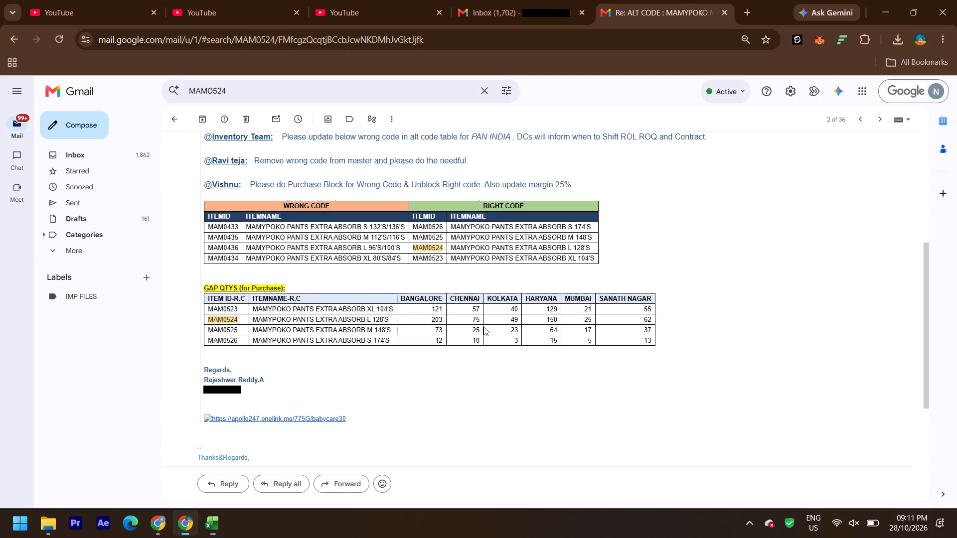
# Switch to the Excel sheet and enter the remark "online sku upload pending" for MamyPoko Pants Extra Absorb L 128'S in row 29.
pyautogui.hotkey('alt', 'Tab')
pyautogui.press('Right')
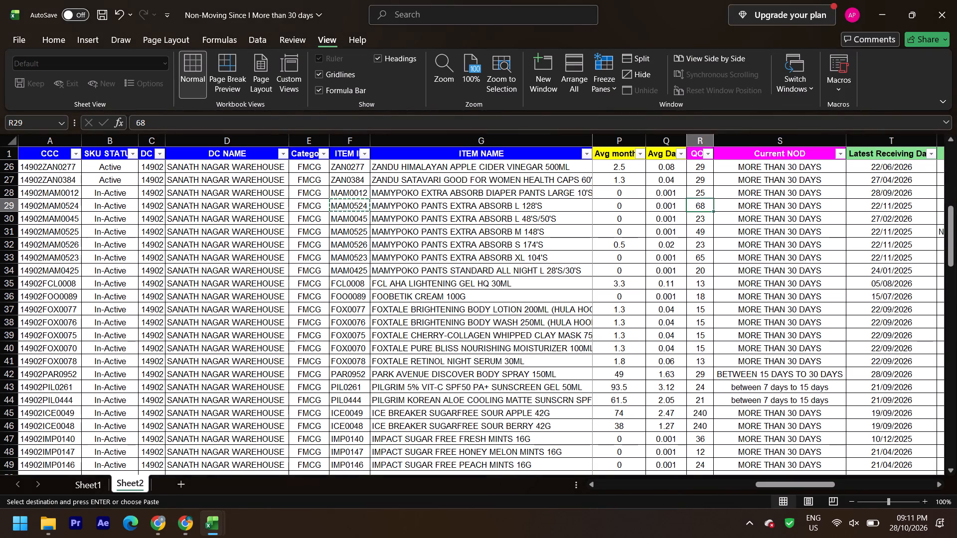
pyautogui.press('Right')
pyautogui.press('Right')
pyautogui.press('Right')
pyautogui.press('Right')
pyautogui.press('Right')
pyautogui.press('Right')
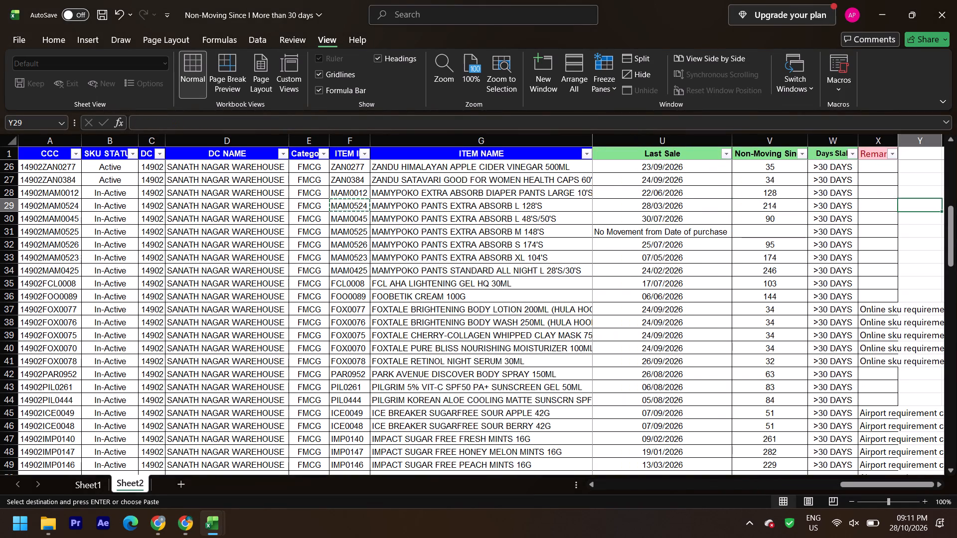
pyautogui.press('Left')
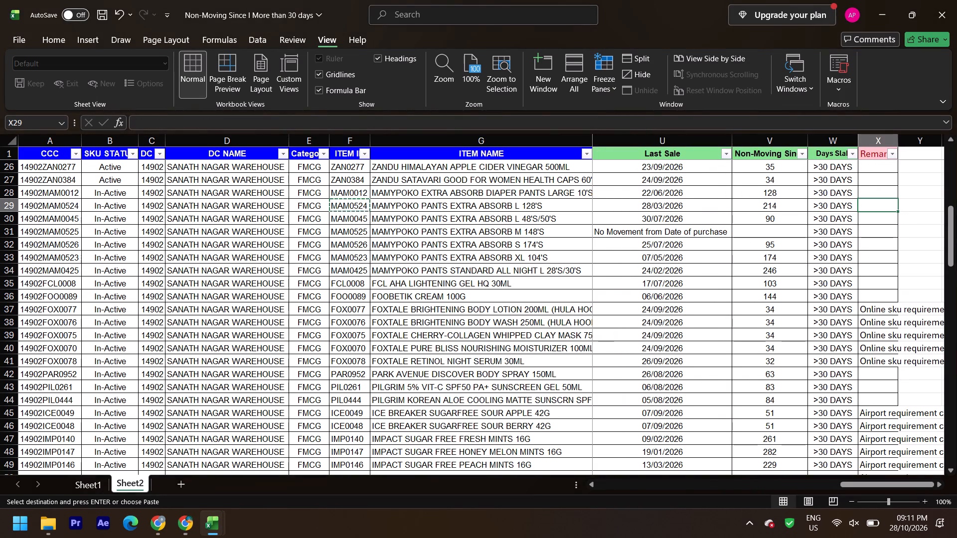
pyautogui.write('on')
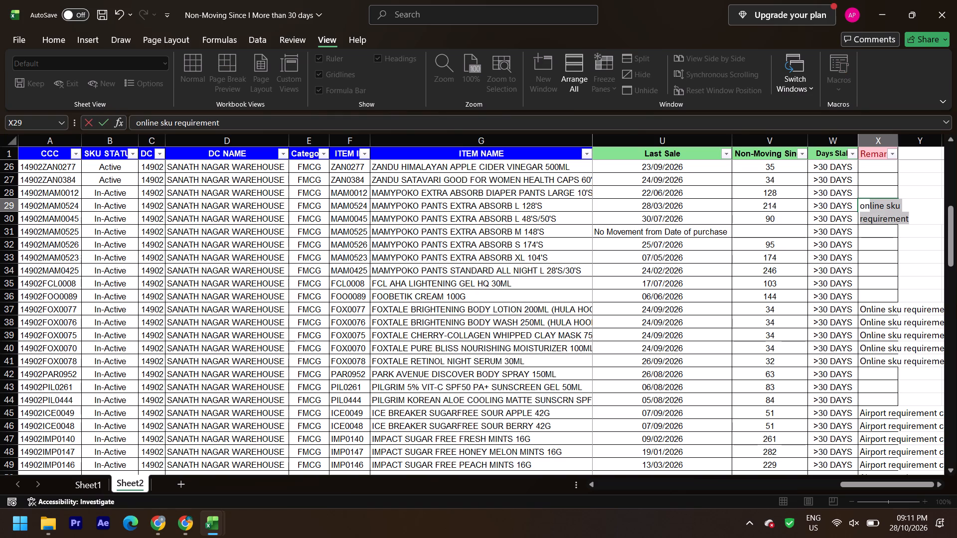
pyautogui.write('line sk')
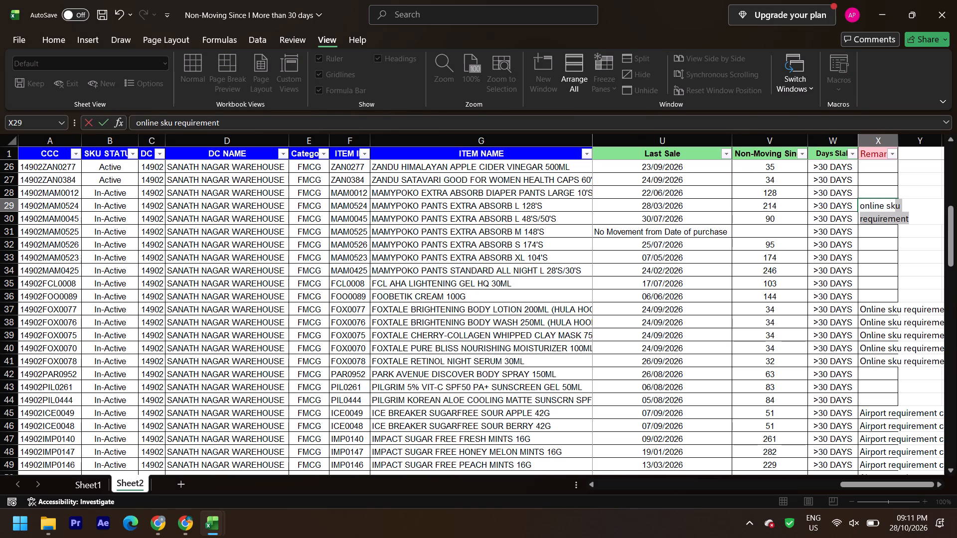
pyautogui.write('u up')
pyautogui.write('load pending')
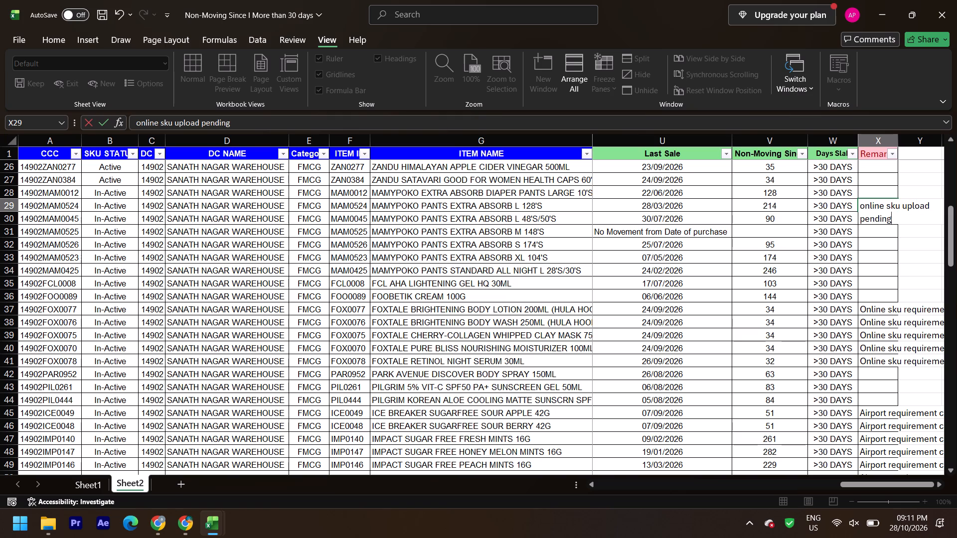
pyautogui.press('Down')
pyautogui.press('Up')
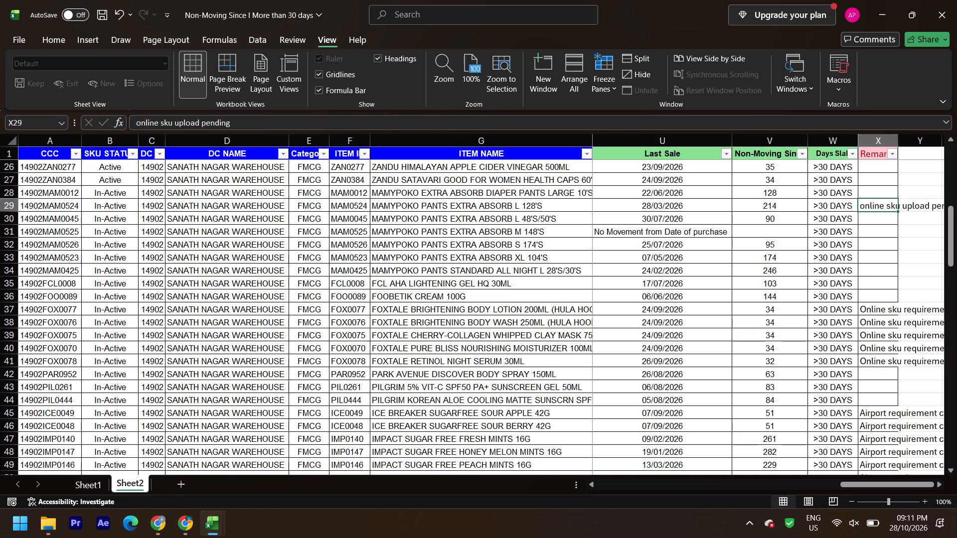
# Copy the "online sku upload pending" remark from row 29 to the other Mamypoko Pants items in rows 30 to 34.
pyautogui.hotkey('ctrl', 'c')
pyautogui.press('Down')
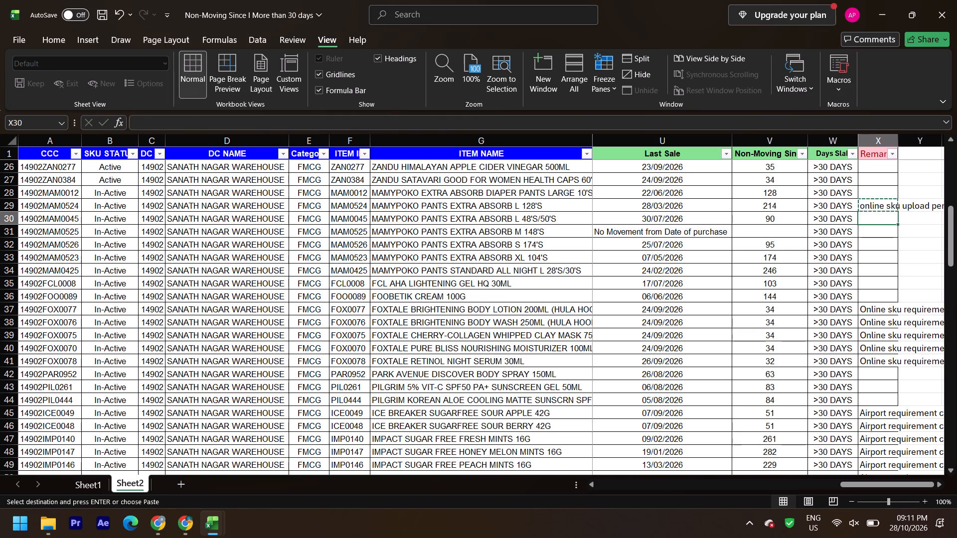
pyautogui.hotkey('ctrl', 'v')
pyautogui.press('Down')
pyautogui.hotkey('ctrl', 'v')
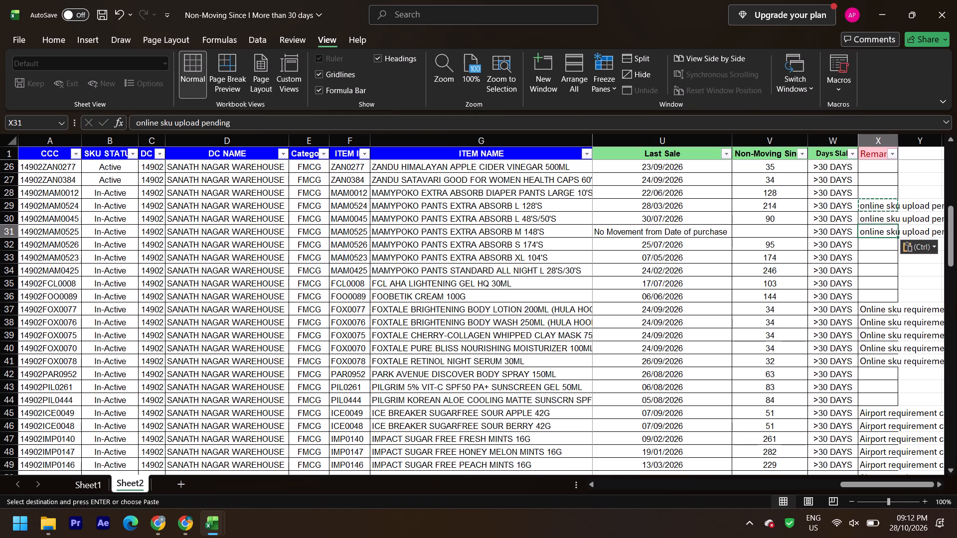
pyautogui.press('Down')
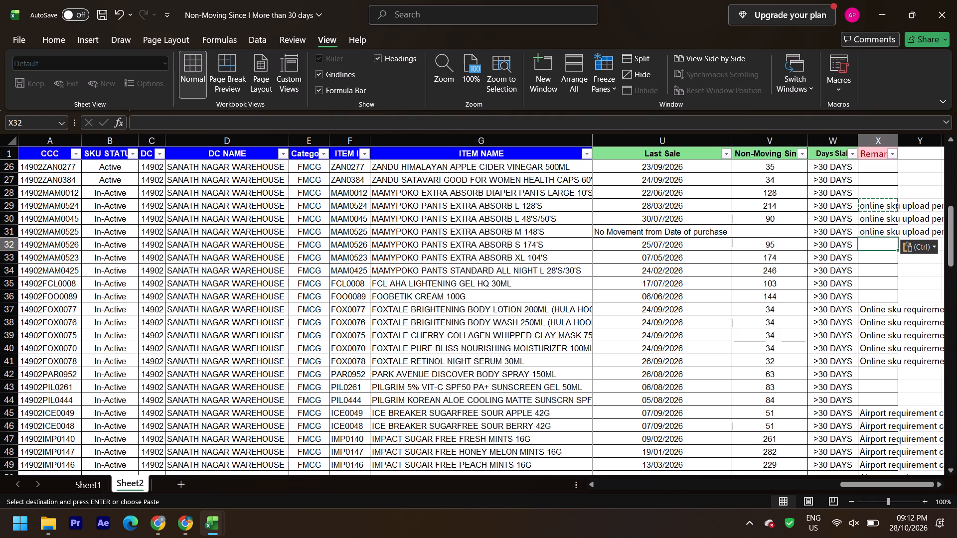
pyautogui.hotkey('ctrl', 'v')
pyautogui.press('Down')
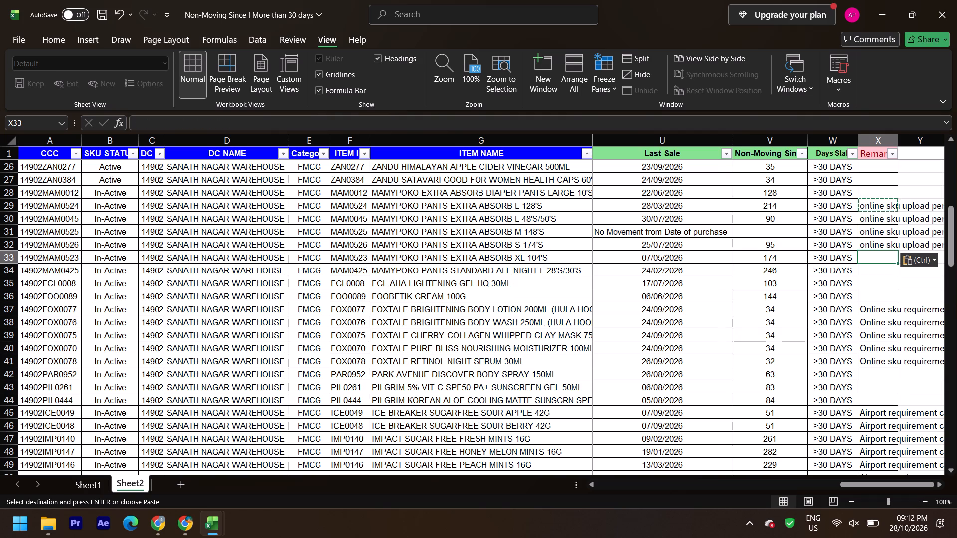
pyautogui.hotkey('ctrl', 'v')
pyautogui.press('Down')
pyautogui.hotkey('ctrl', 'v')
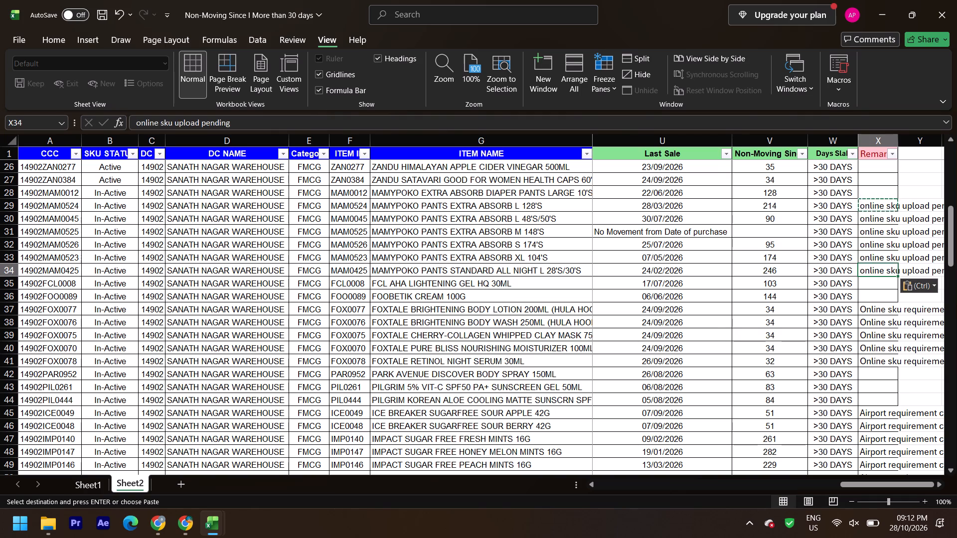
pyautogui.press('Down')
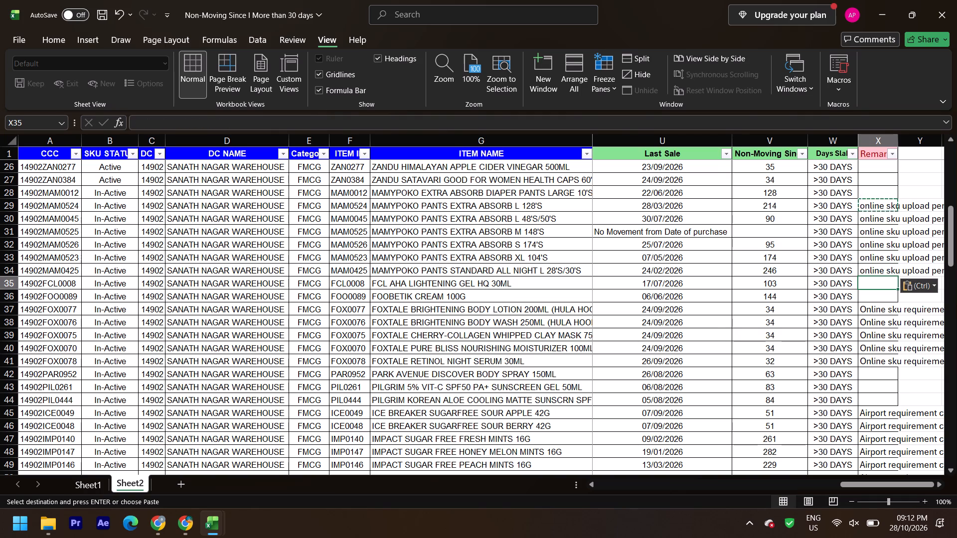
pyautogui.press('Escape')
# Review the Remarks column across the whole item list, from the top rows to the last item, for entries still left blank.
pyautogui.press('Up')
pyautogui.press('Up')
pyautogui.press('Up')
pyautogui.press('Up')
pyautogui.press('Up')
pyautogui.press('Up')
pyautogui.press('Up')
pyautogui.press('Up')
pyautogui.press('Up')
pyautogui.press('Up')
pyautogui.press('Up')
pyautogui.press('Up')
pyautogui.press('Up')
pyautogui.press('Up')
pyautogui.press('Up')
pyautogui.press('Up')
pyautogui.press('Up')
pyautogui.press('Up')
pyautogui.press('Up')
pyautogui.press('Up')
pyautogui.press('Up')
pyautogui.press('Up')
pyautogui.press('Up')
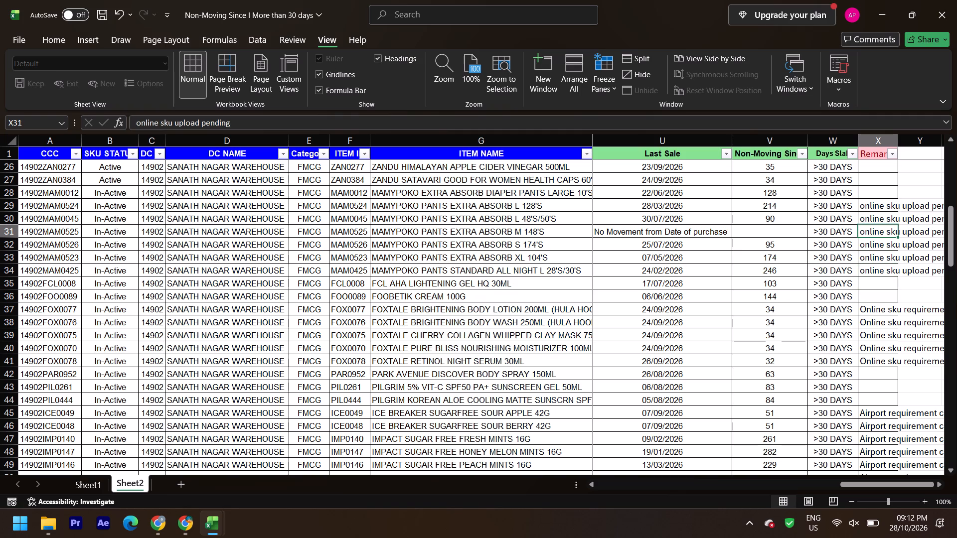
pyautogui.press('Up')
pyautogui.press('Up')
pyautogui.press('Up')
pyautogui.press('Up')
pyautogui.press('Up')
pyautogui.press('Up')
pyautogui.press('Up')
pyautogui.press('Up')
pyautogui.press('Up')
pyautogui.press('Up')
pyautogui.press('Up')
pyautogui.press('Up')
pyautogui.press('Up')
pyautogui.press('Up')
pyautogui.press('Up')
pyautogui.press('Up')
pyautogui.press('Up')
pyautogui.press('Up')
pyautogui.press('Up')
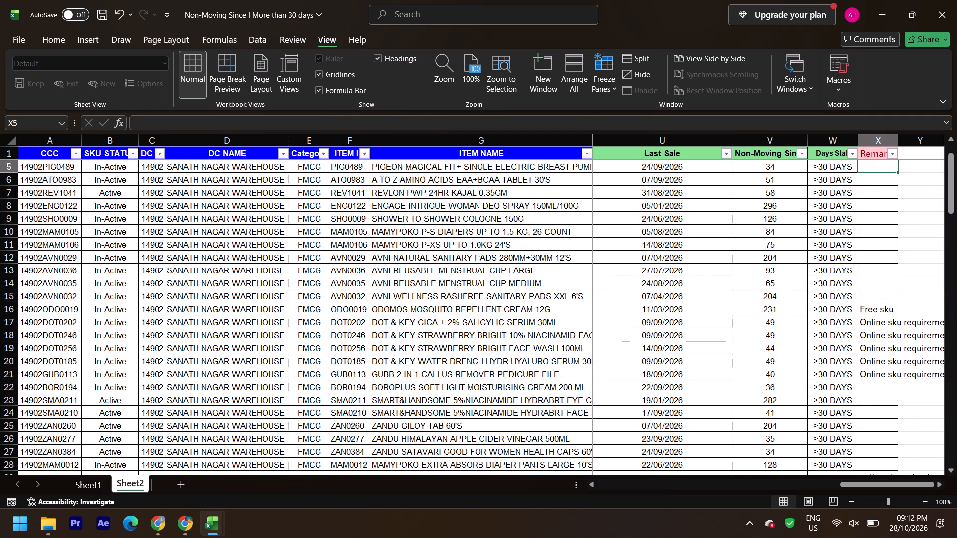
pyautogui.press('Down')
pyautogui.press('Down')
pyautogui.press('Down')
pyautogui.press('Down')
pyautogui.press('Down')
pyautogui.press('Down')
pyautogui.press('Down')
pyautogui.press('Down')
pyautogui.press('Down')
pyautogui.press('Down')
pyautogui.press('Down')
pyautogui.press('Down')
pyautogui.press('Down')
pyautogui.press('Down')
pyautogui.press('Down')
pyautogui.press('Down')
pyautogui.press('Down')
pyautogui.press('Down')
pyautogui.press('Down')
pyautogui.press('Down')
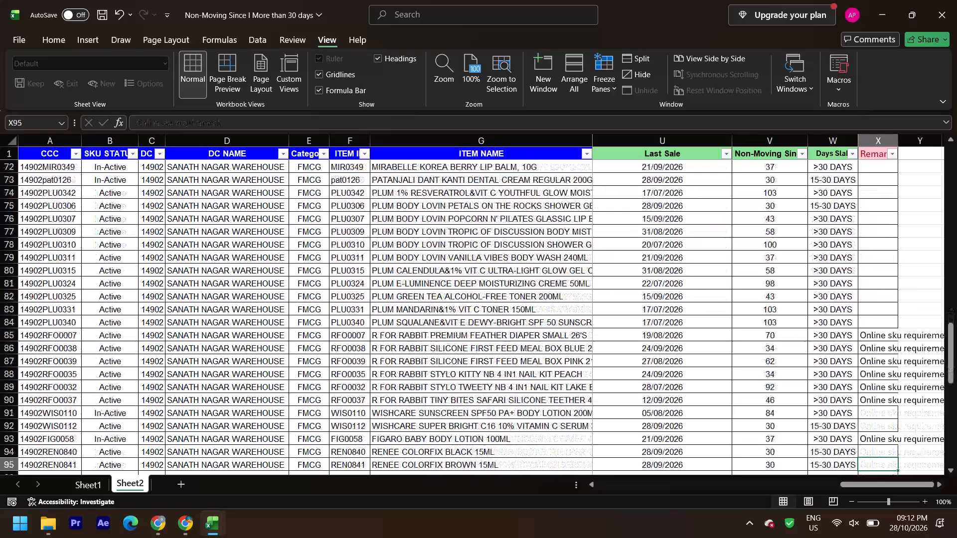
pyautogui.press('Up')
pyautogui.press('Down')
pyautogui.press('Down')
pyautogui.press('Down')
pyautogui.press('Down')
pyautogui.press('Down')
pyautogui.press('Down')
pyautogui.press('Down')
pyautogui.press('Down')
pyautogui.press('Down')
pyautogui.press('Down')
pyautogui.press('Down')
pyautogui.press('Down')
pyautogui.press('Down')
pyautogui.press('Down')
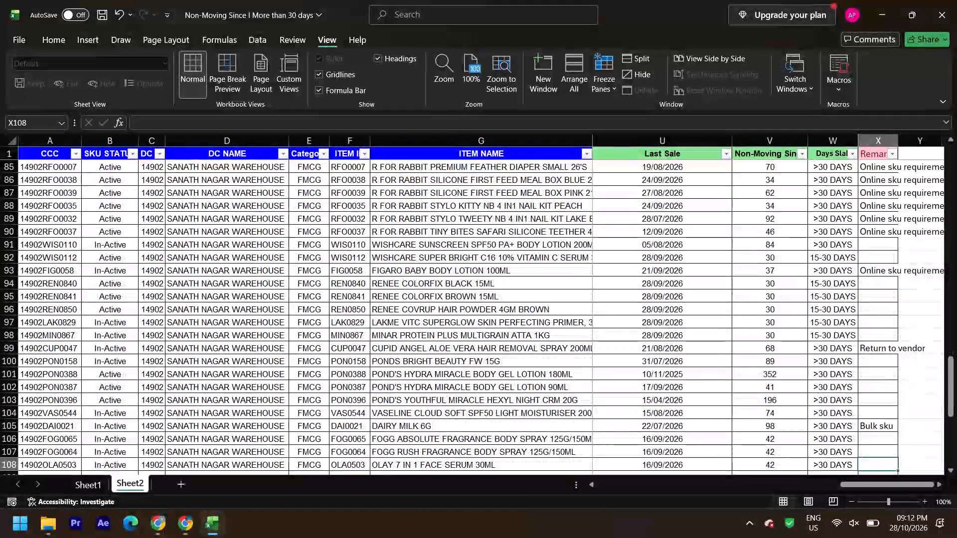
pyautogui.press('Down')
pyautogui.press('Down')
pyautogui.press('Down')
pyautogui.press('Down')
pyautogui.press('Down')
pyautogui.press('Down')
pyautogui.press('Down')
pyautogui.press('Down')
pyautogui.press('Down')
pyautogui.press('Down')
pyautogui.press('Down')
pyautogui.press('Down')
pyautogui.press('Down')
pyautogui.press('Down')
pyautogui.press('Down')
pyautogui.press('Down')
pyautogui.press('Down')
pyautogui.press('Down')
pyautogui.press('Down')
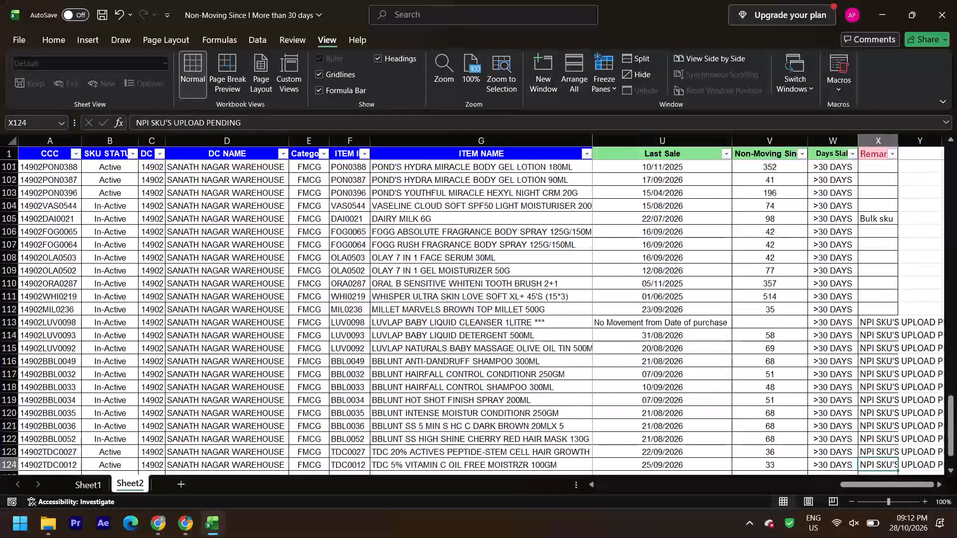
pyautogui.press('Down')
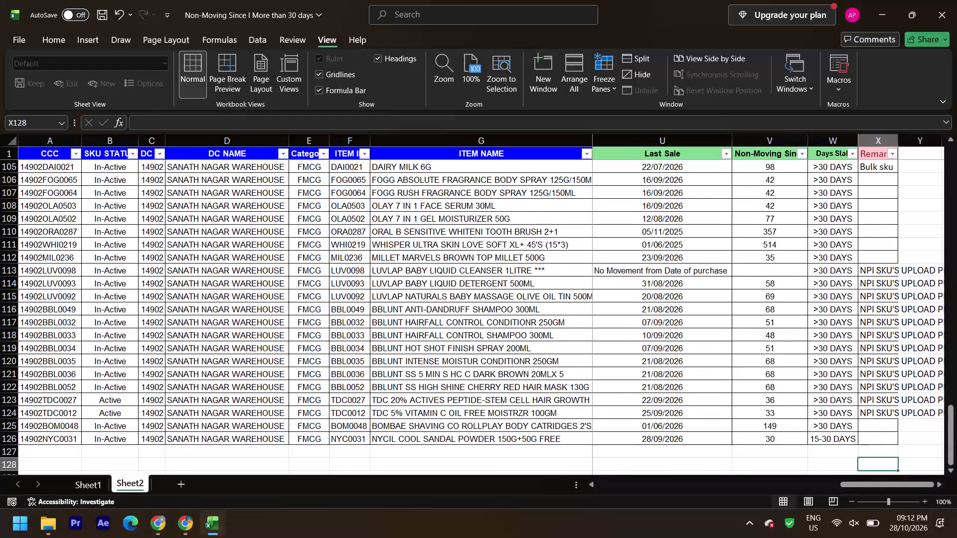
# Examine the last sale, receiving date, stock and average sales figures of the Bombae Shaving Co cartridges in row 125.
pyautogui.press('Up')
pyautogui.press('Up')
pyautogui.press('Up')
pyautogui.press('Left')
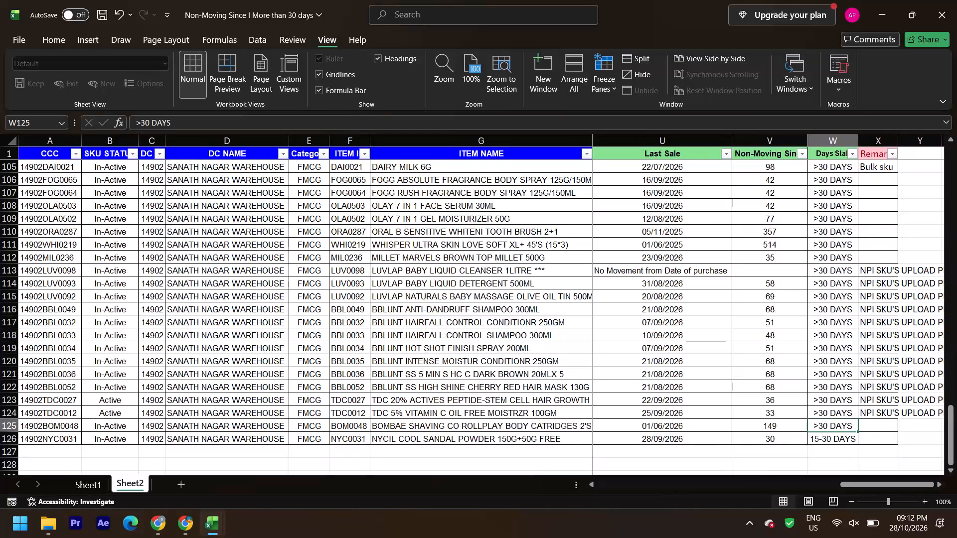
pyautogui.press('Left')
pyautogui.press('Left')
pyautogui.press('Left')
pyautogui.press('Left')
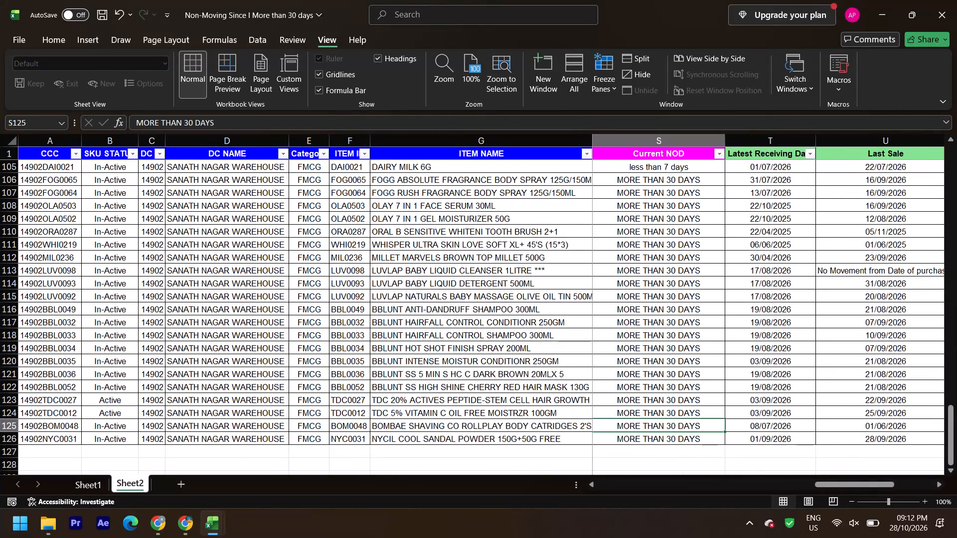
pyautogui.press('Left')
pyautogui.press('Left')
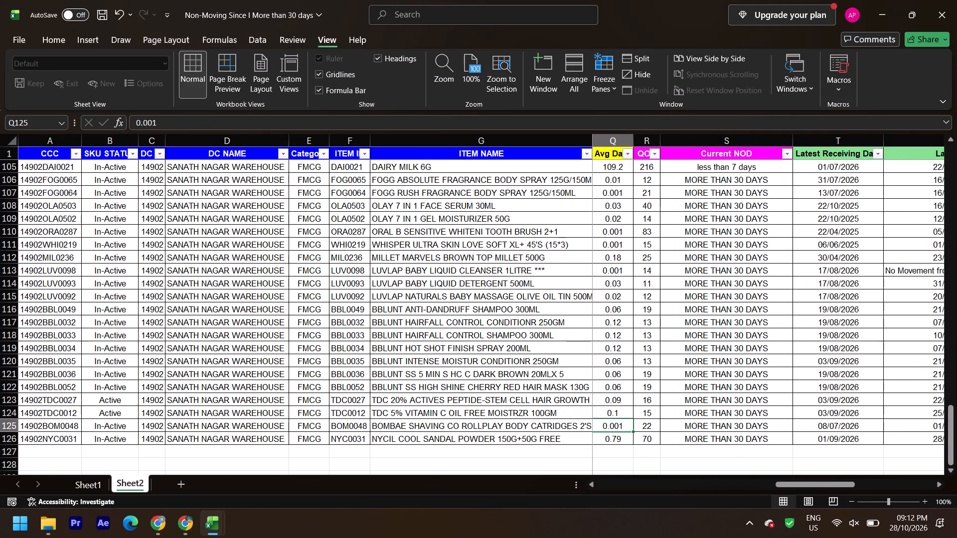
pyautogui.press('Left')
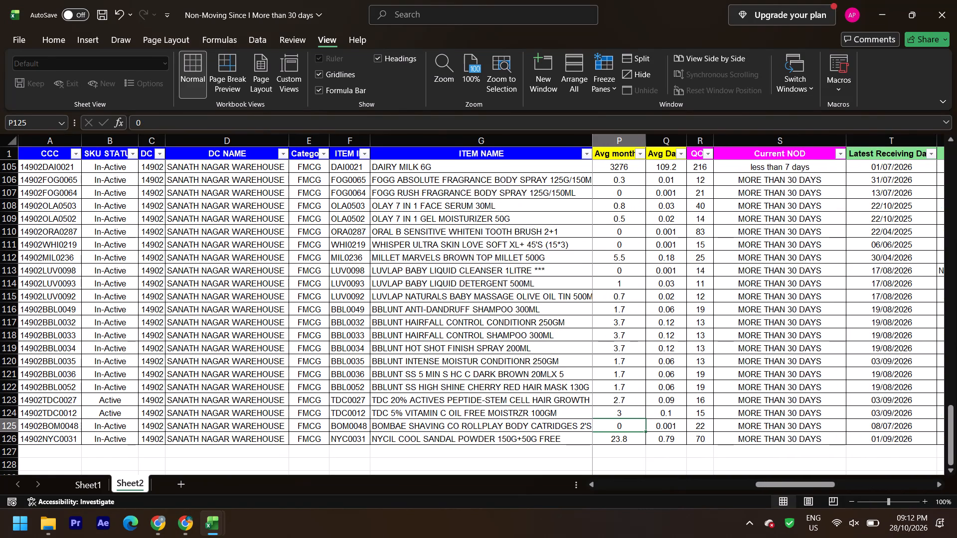
# Copy the item ID BOM0048 from row 125 and search the Gmail mailbox for it.
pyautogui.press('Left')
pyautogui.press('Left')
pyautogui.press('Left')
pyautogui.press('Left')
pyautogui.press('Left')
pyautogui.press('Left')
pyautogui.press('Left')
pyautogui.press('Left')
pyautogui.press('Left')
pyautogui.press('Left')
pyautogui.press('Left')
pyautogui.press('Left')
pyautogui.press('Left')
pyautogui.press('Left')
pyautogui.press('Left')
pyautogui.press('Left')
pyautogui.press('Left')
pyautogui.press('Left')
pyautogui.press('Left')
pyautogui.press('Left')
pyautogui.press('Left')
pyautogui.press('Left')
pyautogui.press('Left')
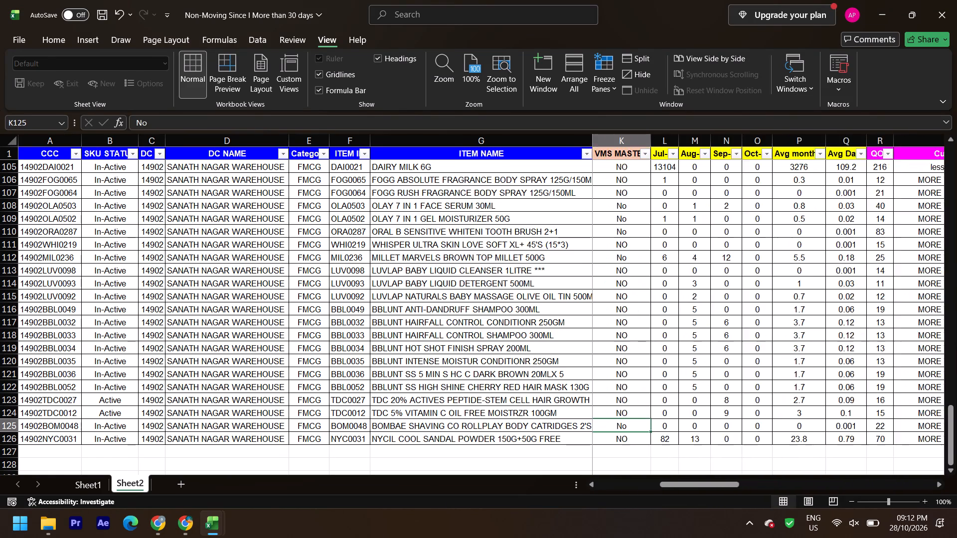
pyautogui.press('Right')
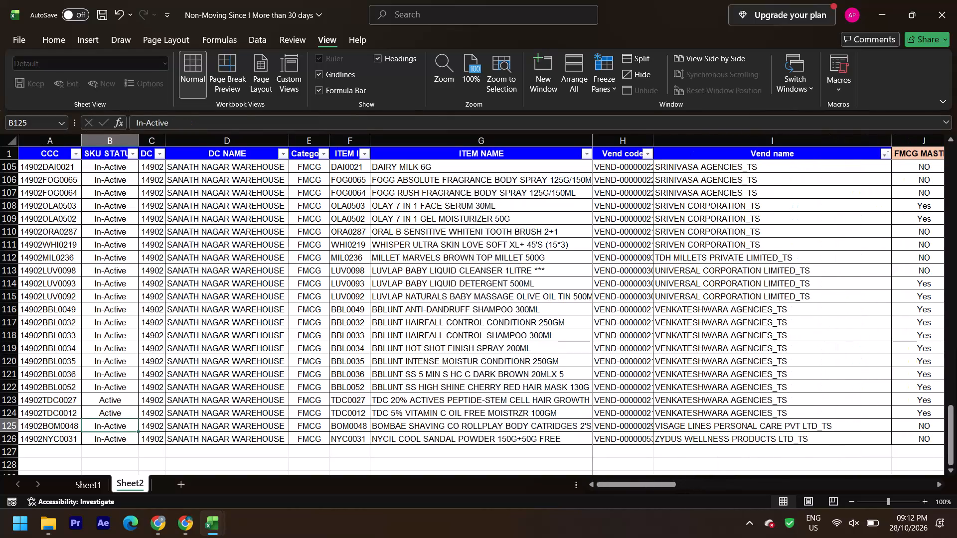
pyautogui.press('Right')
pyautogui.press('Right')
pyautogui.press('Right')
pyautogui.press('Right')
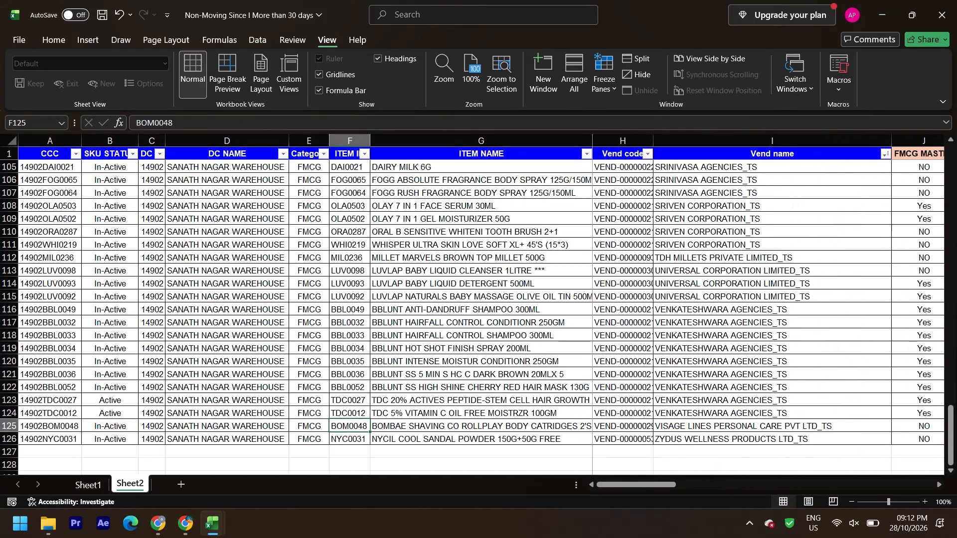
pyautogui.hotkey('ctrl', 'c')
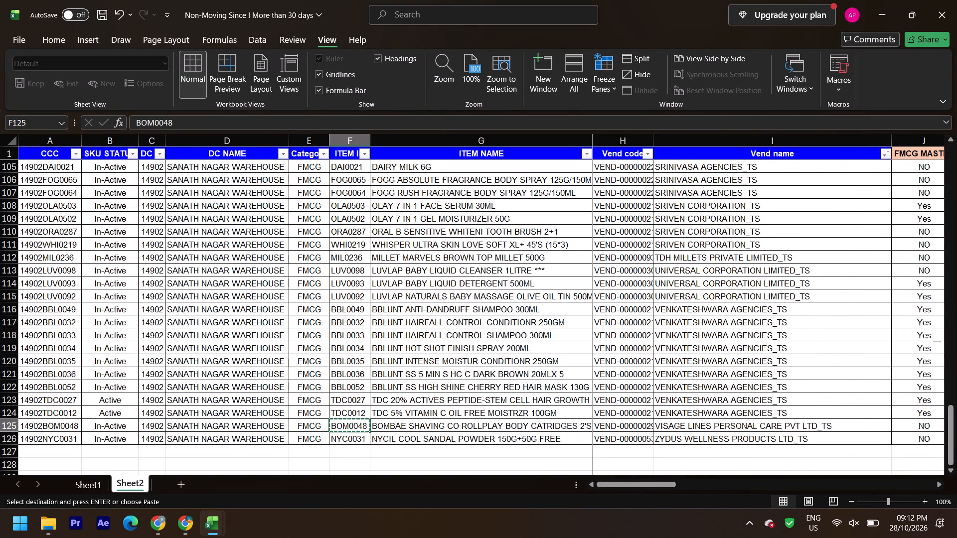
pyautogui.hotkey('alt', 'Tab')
pyautogui.moveTo(244, 88); pyautogui.dragTo(0, 44)
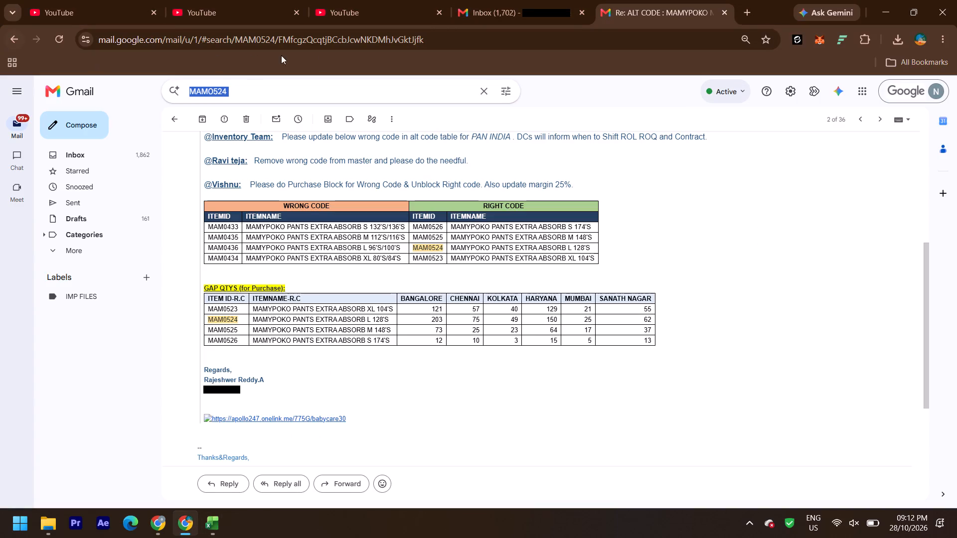
pyautogui.hotkey('ctrl', 'v')
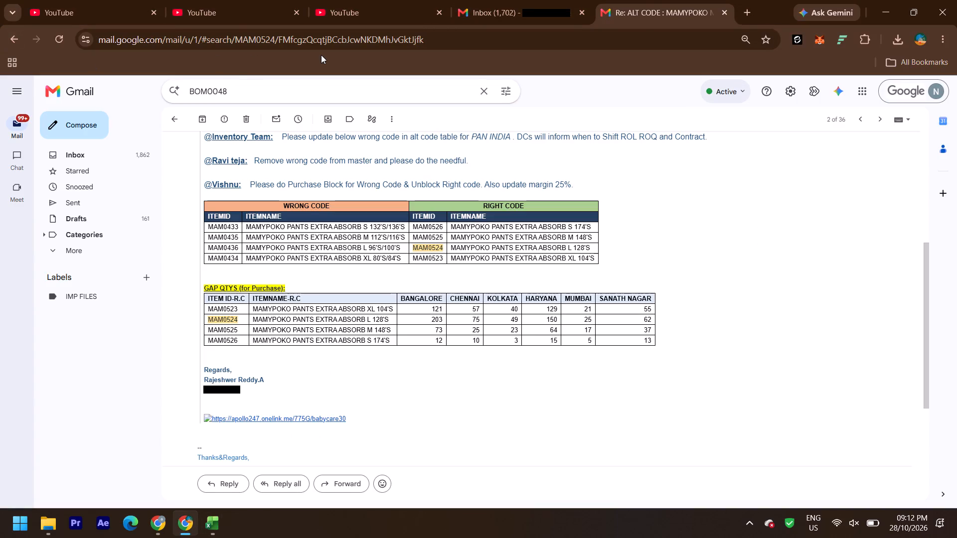
pyautogui.press('Return')
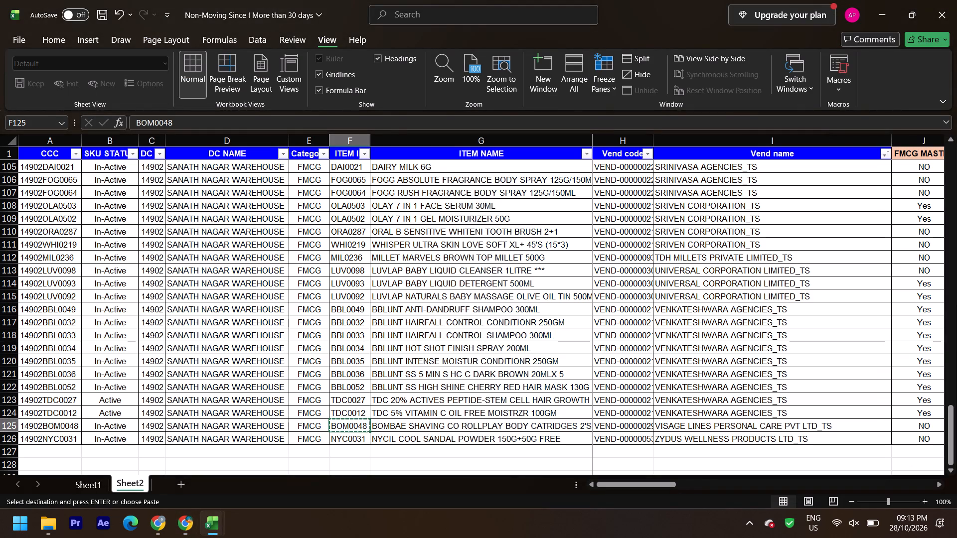
pyautogui.press('Right')
pyautogui.press('Right')
pyautogui.press('Right')
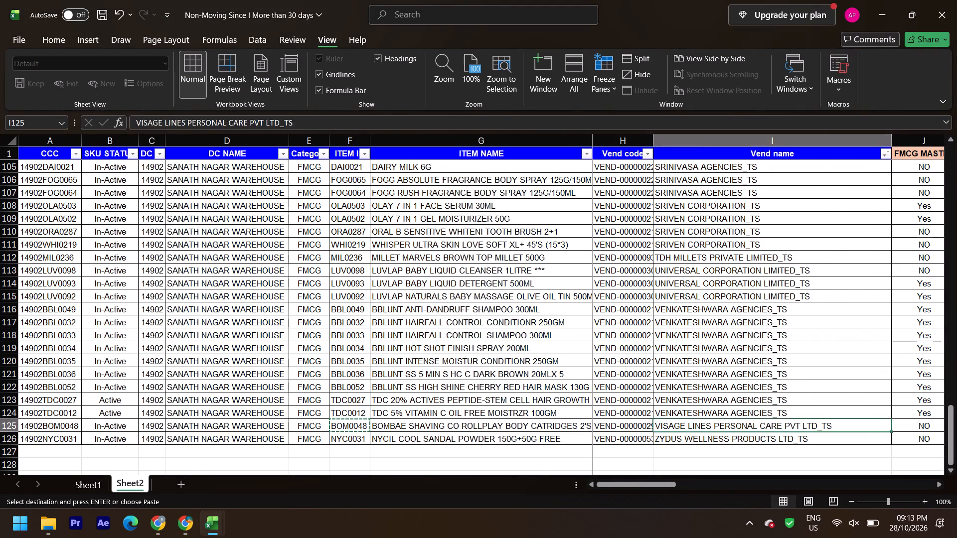
pyautogui.press('Right')
pyautogui.press('Right')
pyautogui.press('Right')
pyautogui.press('Right')
pyautogui.press('Right')
pyautogui.press('Right')
pyautogui.press('Right')
pyautogui.press('Right')
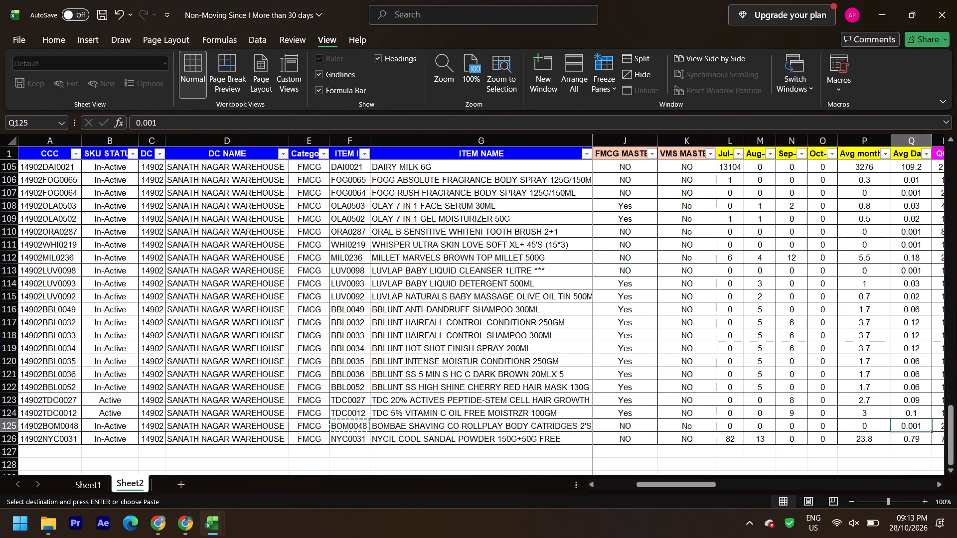
pyautogui.press('Right')
pyautogui.press('Right')
pyautogui.press('Right')
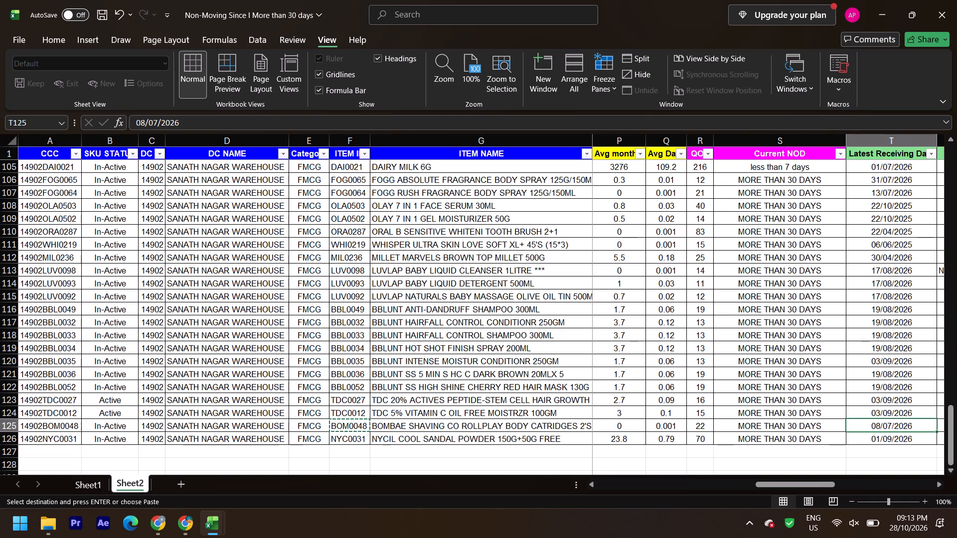
pyautogui.press('Right')
pyautogui.press('Right')
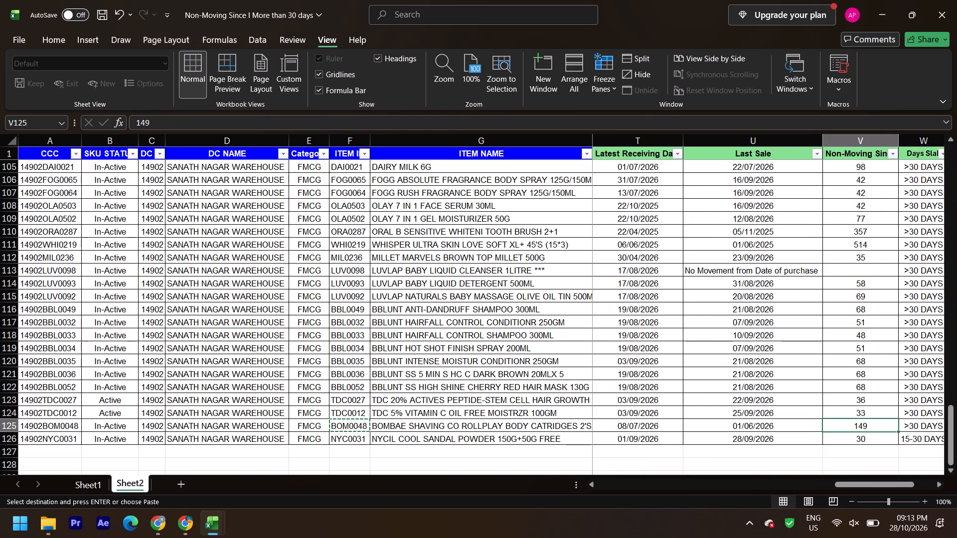
pyautogui.press('Right')
pyautogui.press('Right')
pyautogui.press('Right')
pyautogui.press('Right')
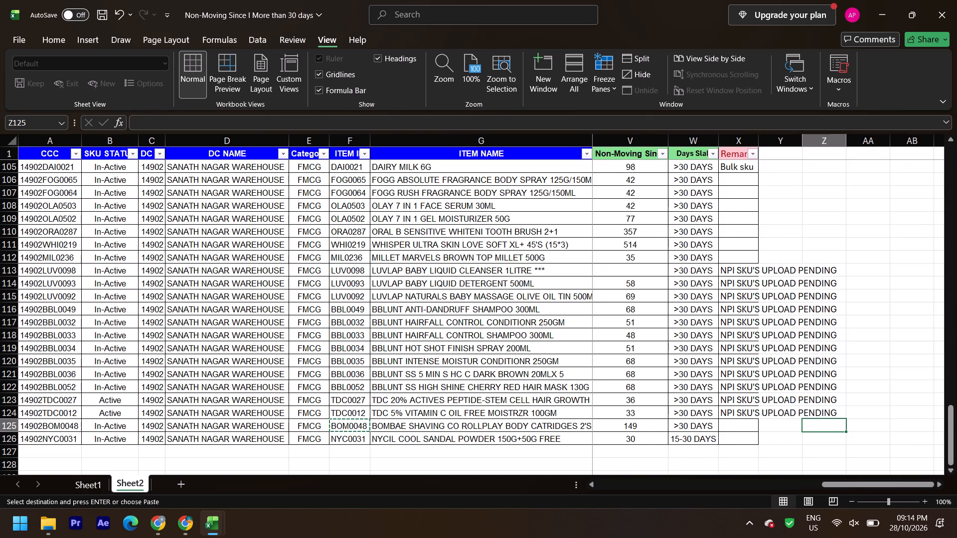
# Examine the monthly sales, average sales and QOH figures of the Bombae Shaving Co Rollplay body cartridges in row 125.
pyautogui.press('Left')
pyautogui.press('Left')
pyautogui.press('Left')
pyautogui.press('Left')
pyautogui.press('Left')
pyautogui.press('Left')
pyautogui.press('Left')
pyautogui.press('Left')
pyautogui.press('Left')
pyautogui.press('Left')
pyautogui.press('Left')
pyautogui.press('Left')
pyautogui.press('Left')
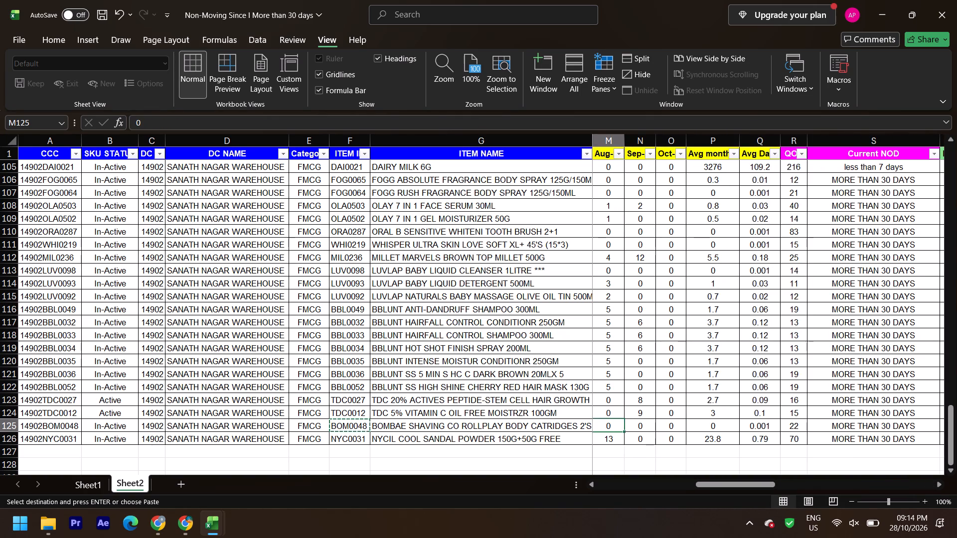
pyautogui.press('Right')
pyautogui.press('Right')
pyautogui.press('Right')
pyautogui.press('Right')
pyautogui.press('Right')
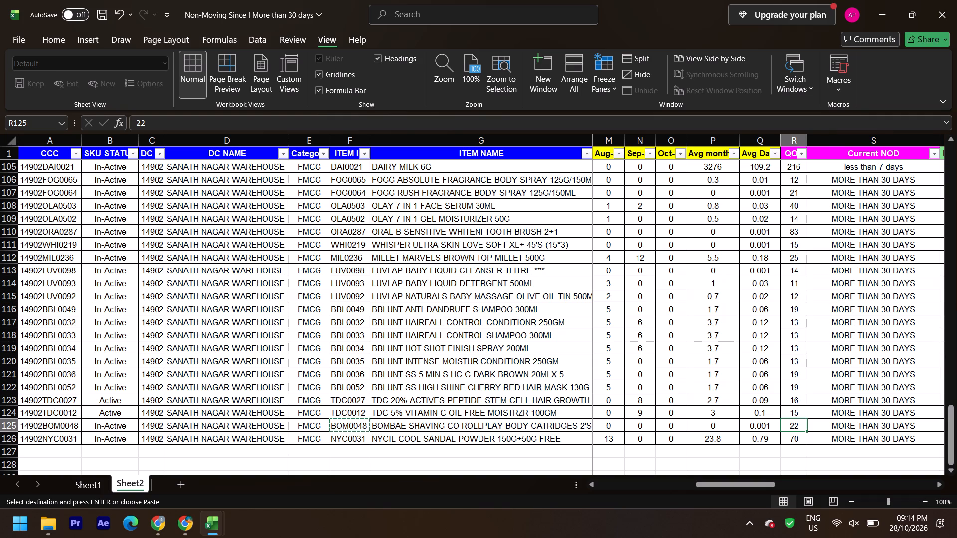
# Compare with the QOH and monthly sales figures of the TDC 5% Vitamin C oil free moisturizer in row 124.
pyautogui.press('Up')
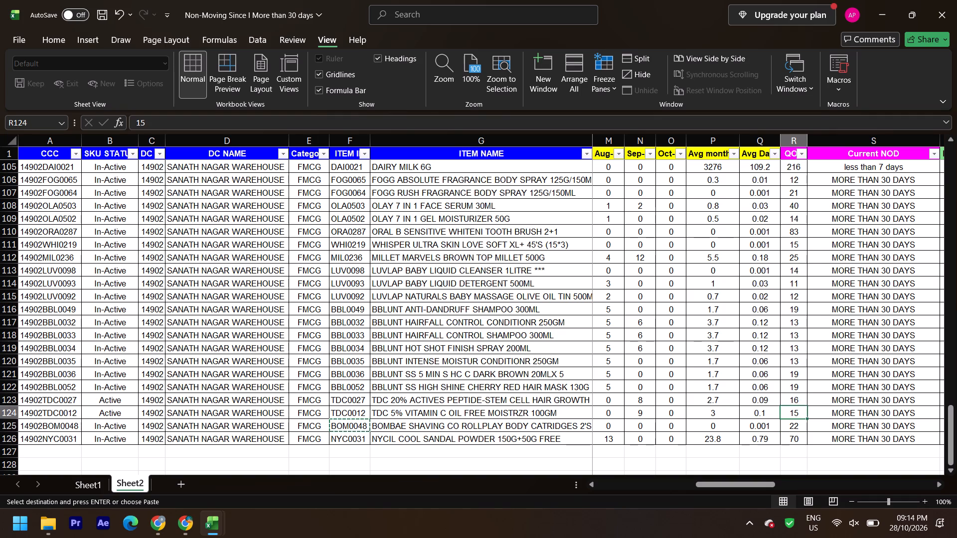
pyautogui.press('Left')
pyautogui.press('Left')
pyautogui.press('Left')
pyautogui.press('Left')
pyautogui.press('Left')
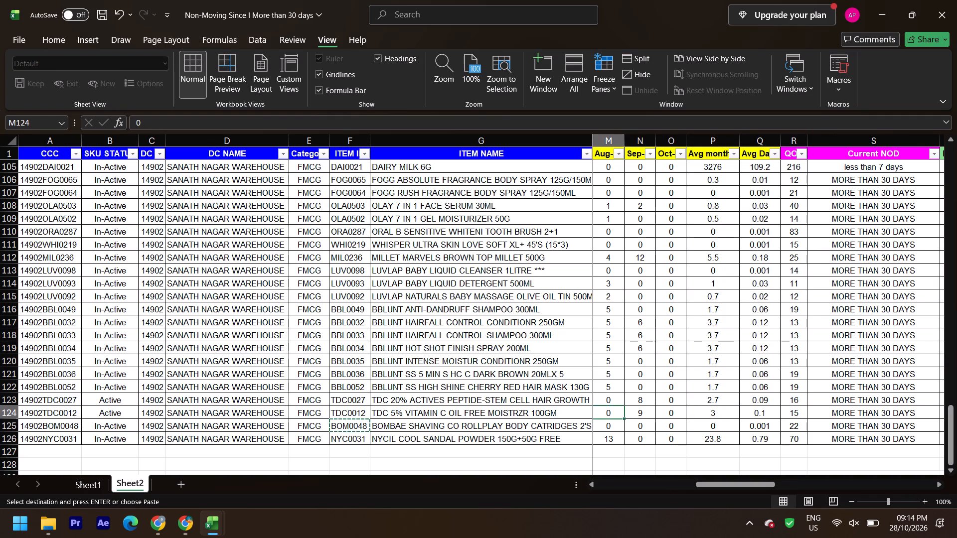
pyautogui.press('Left')
pyautogui.press('Left')
pyautogui.press('Left')
pyautogui.press('Left')
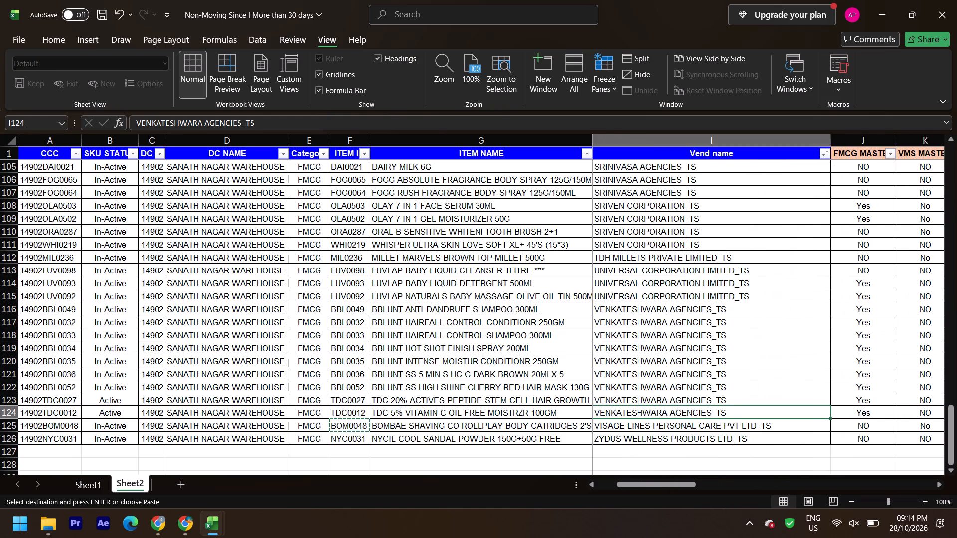
# Examine the monthly sales, average sales, QOH, receiving and last sale figures of the Nycil Cool Sandal Powder in row 126.
pyautogui.press('Down')
pyautogui.press('Down')
pyautogui.press('Left')
pyautogui.press('Left')
pyautogui.press('Left')
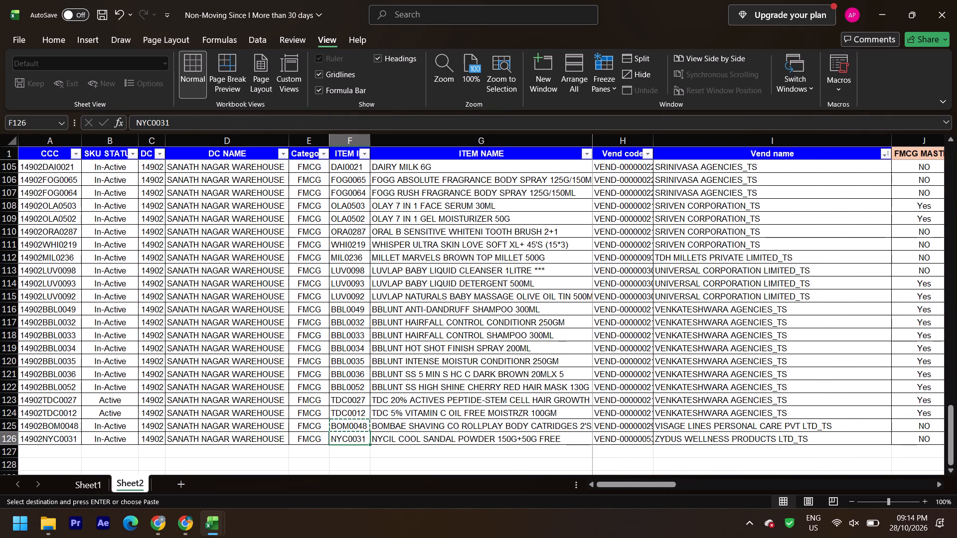
pyautogui.press('Right')
pyautogui.press('Right')
pyautogui.press('Right')
pyautogui.press('Right')
pyautogui.press('Right')
pyautogui.press('Right')
pyautogui.press('Right')
pyautogui.press('Right')
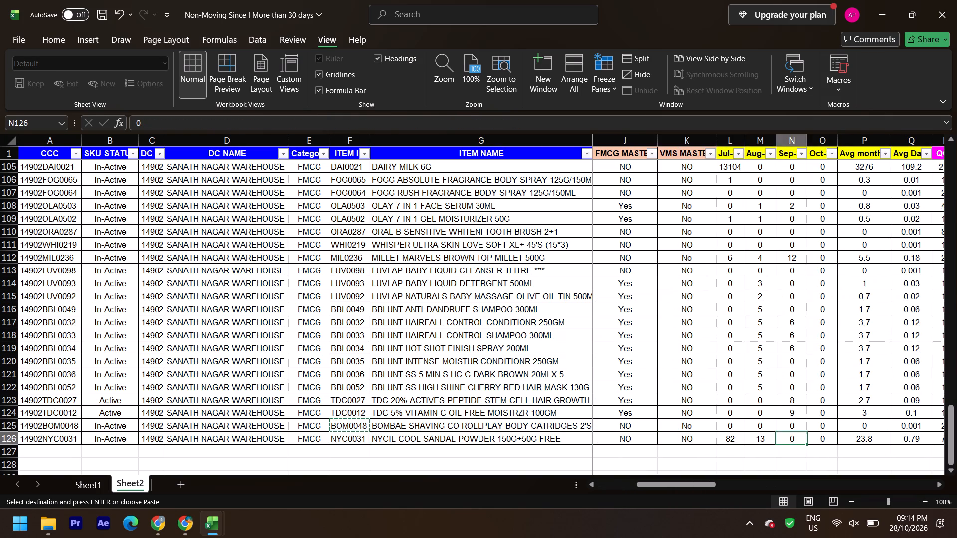
pyautogui.press('Right')
pyautogui.press('Right')
pyautogui.press('Right')
pyautogui.press('Right')
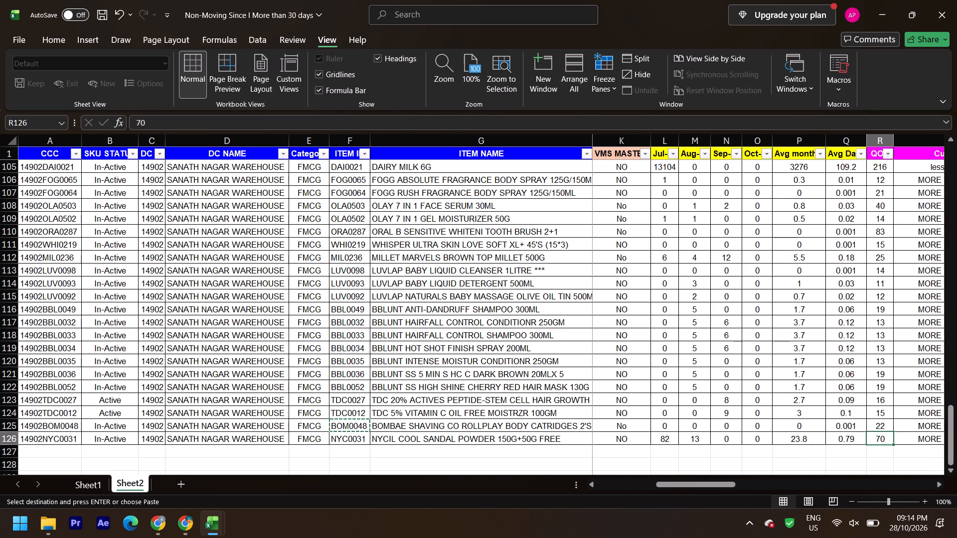
pyautogui.press('Right')
pyautogui.press('Right')
pyautogui.press('Right')
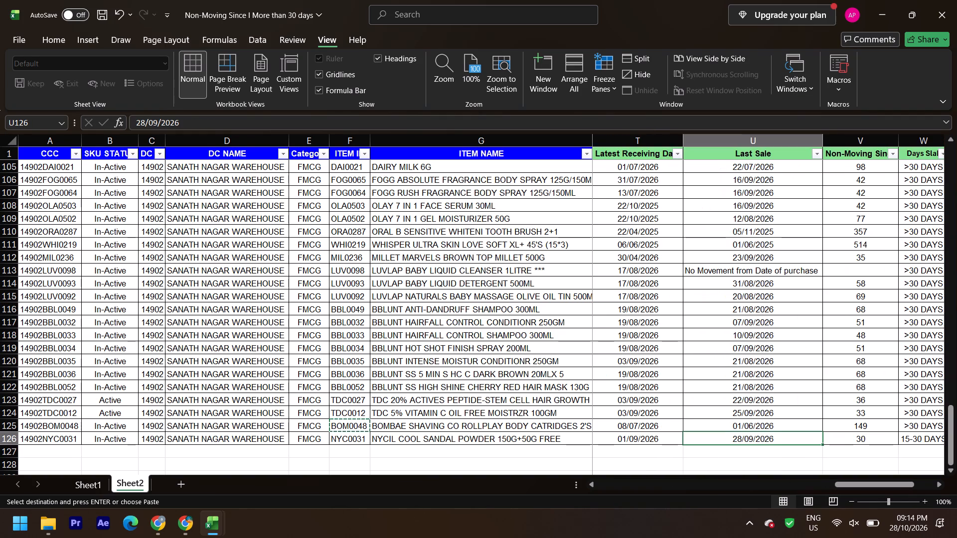
pyautogui.press('Left')
pyautogui.press('Right')
pyautogui.press('Left')
pyautogui.press('Left')
pyautogui.press('Left')
pyautogui.press('Left')
pyautogui.press('Left')
pyautogui.press('Left')
pyautogui.press('Left')
pyautogui.press('Left')
pyautogui.press('Left')
pyautogui.press('Left')
pyautogui.press('Left')
pyautogui.press('Left')
pyautogui.press('Left')
pyautogui.press('Left')
pyautogui.press('Left')
pyautogui.press('Left')
pyautogui.press('Left')
pyautogui.press('Left')
pyautogui.press('Left')
pyautogui.press('Left')
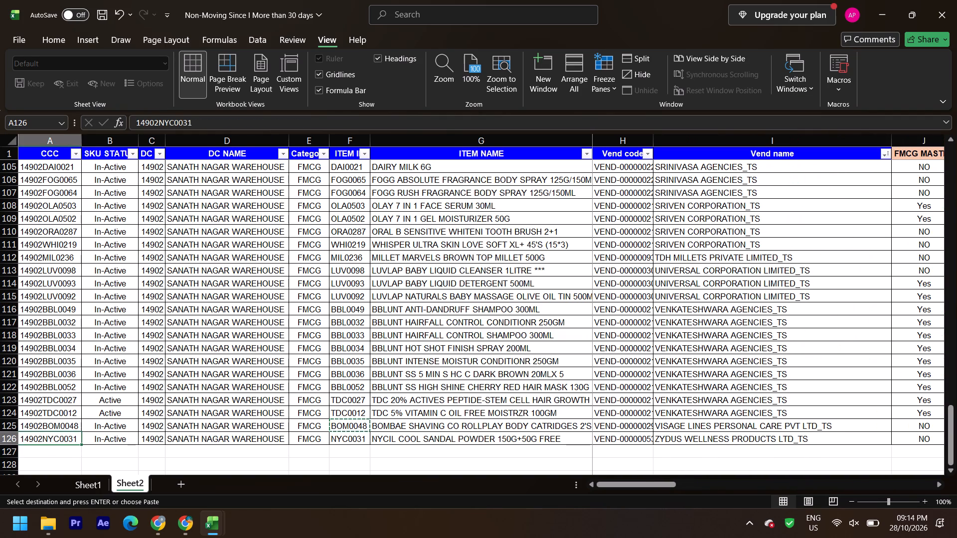
# Copy the item ID NYC0031 from row 126 and search the Gmail mailbox in Chrome for it.
pyautogui.press('Right')
pyautogui.press('Right')
pyautogui.press('Right')
pyautogui.press('Right')
pyautogui.press('Right')
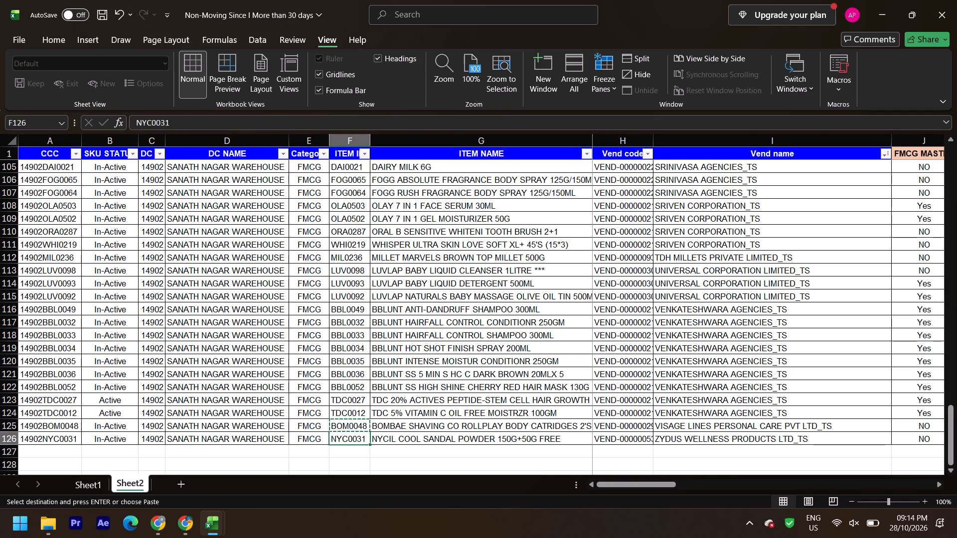
pyautogui.hotkey('ctrl', 'c')
pyautogui.click(184, 520)
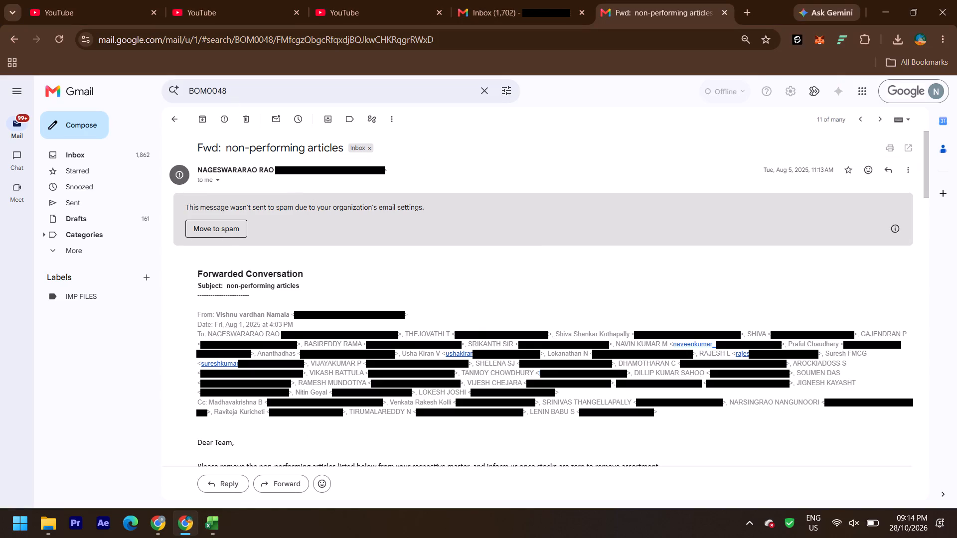
pyautogui.click(228, 91)
pyautogui.press('BackSpace')
pyautogui.press('BackSpace')
pyautogui.press('BackSpace')
pyautogui.press('BackSpace')
pyautogui.press('BackSpace')
pyautogui.press('BackSpace')
pyautogui.press('BackSpace')
pyautogui.press('BackSpace')
pyautogui.press('BackSpace')
pyautogui.press('BackSpace')
pyautogui.press('BackSpace')
pyautogui.press('BackSpace')
pyautogui.press('BackSpace')
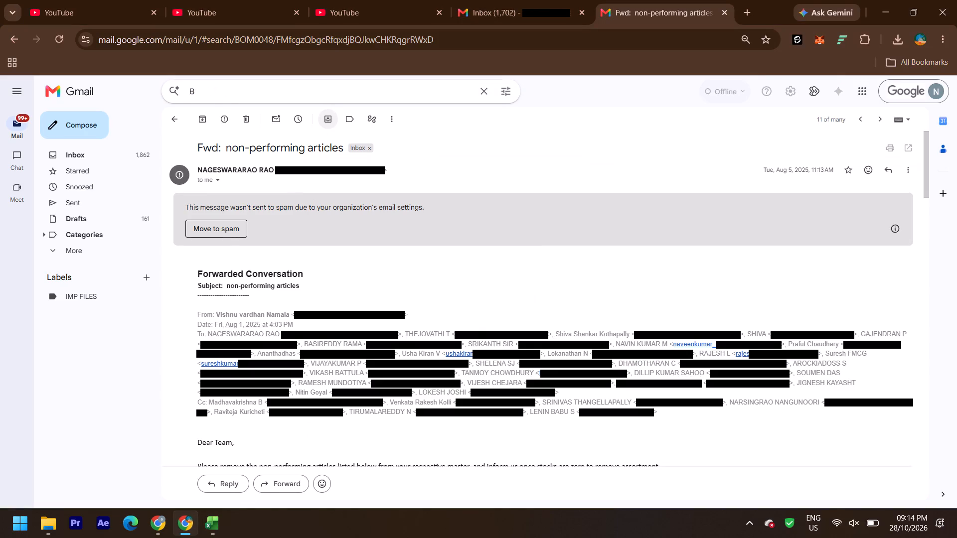
pyautogui.hotkey('ctrl', 'v')
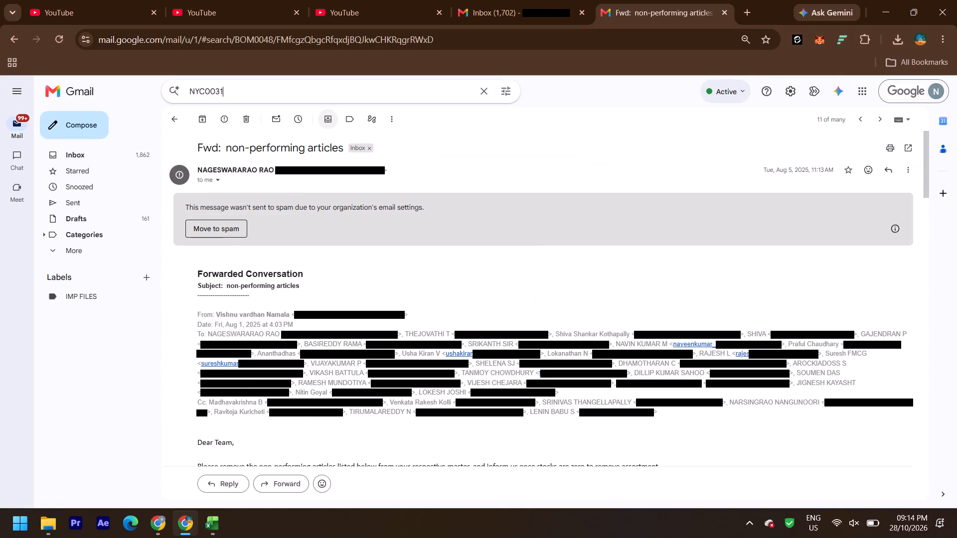
pyautogui.press('Return')
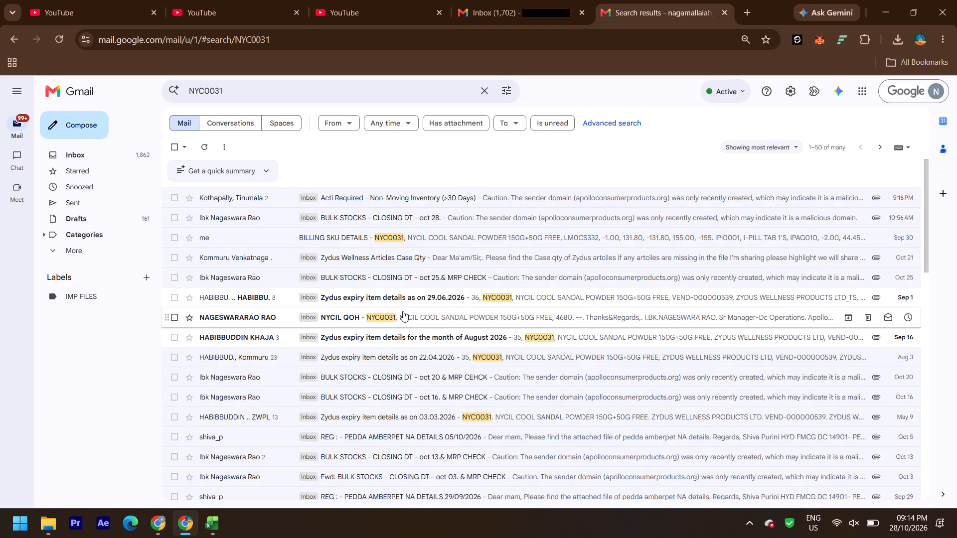
# Open the BILLING SKU DETAILS email from the search results to check the NYC0031 entry.
pyautogui.click(375, 239)
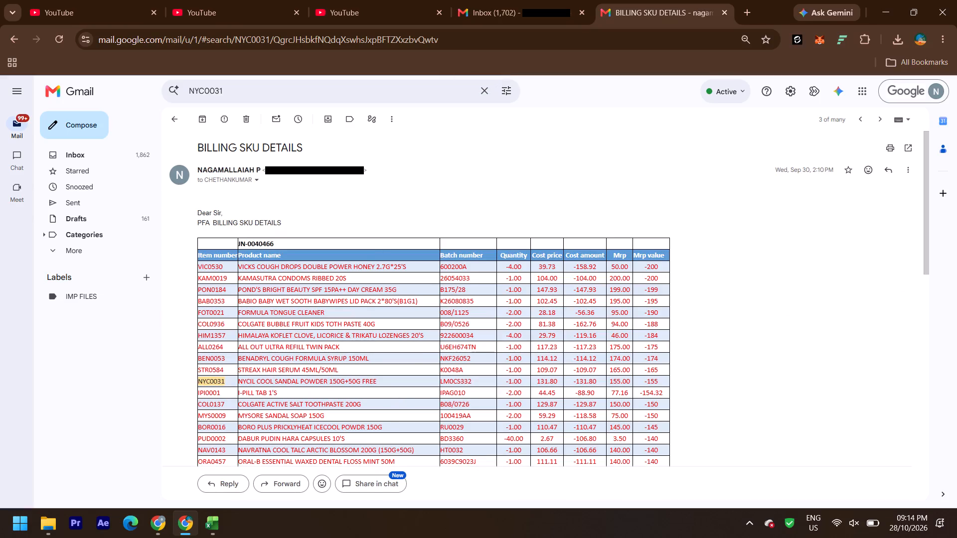
# In Gmail, return to the NYC0031 search results and open the NYCIL QOH email.
pyautogui.click(179, 121)
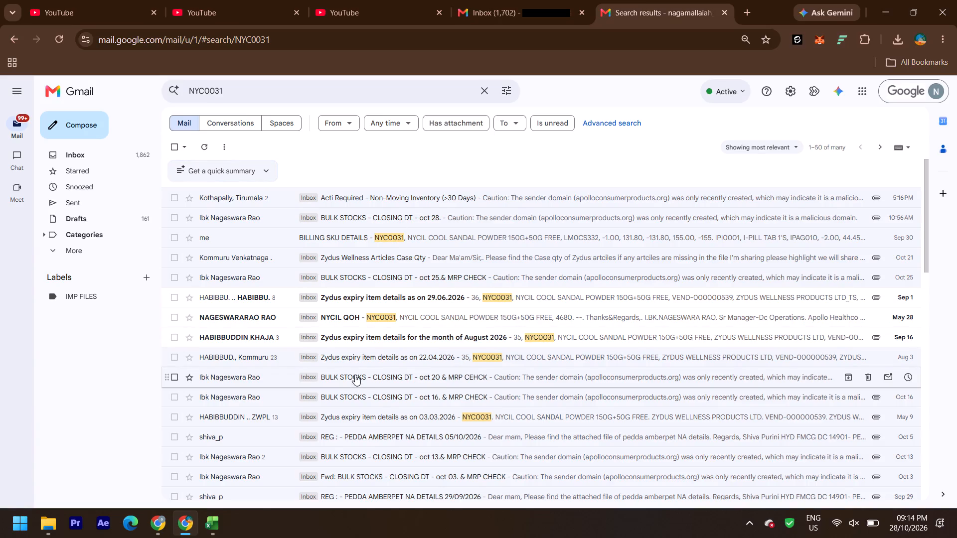
pyautogui.click(353, 315)
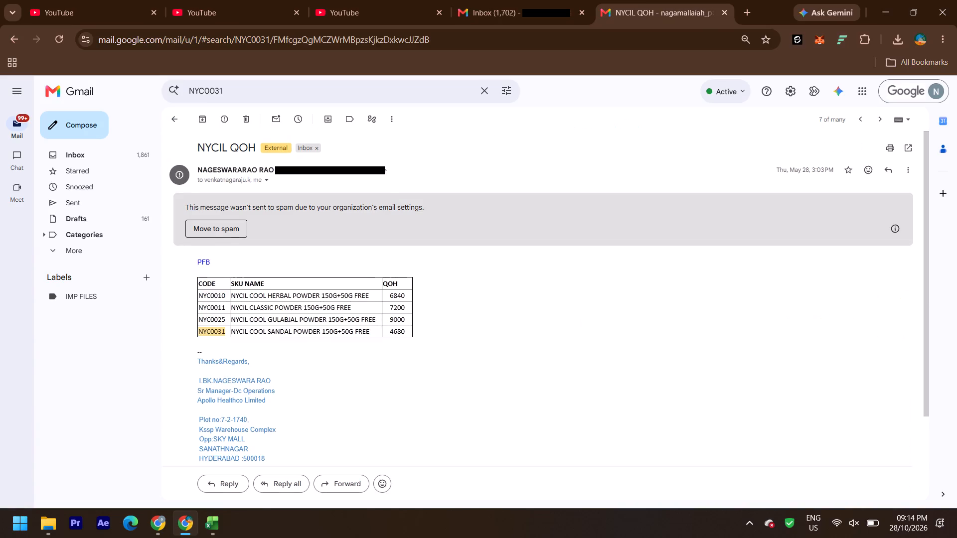
pyautogui.click(176, 119)
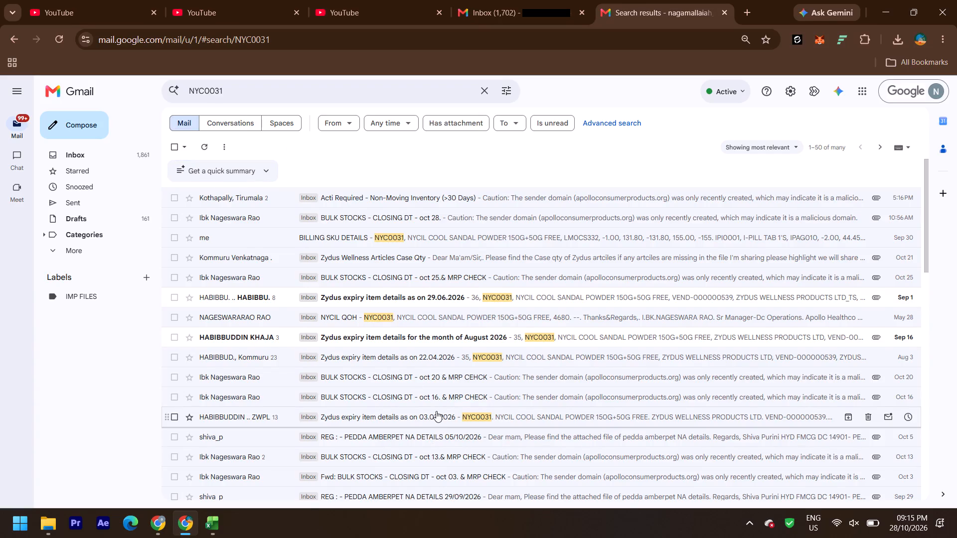
pyautogui.scroll(-1, 436, 411)
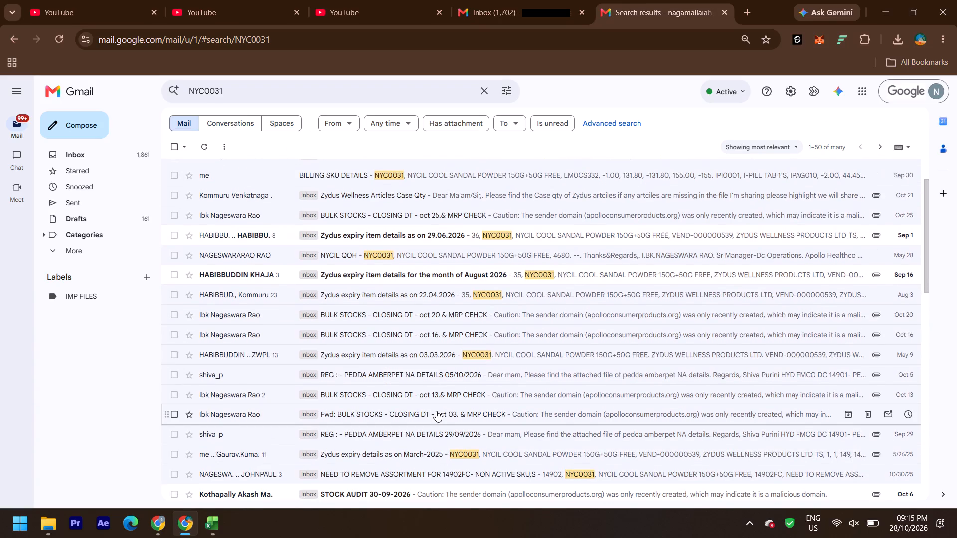
pyautogui.scroll(-1, 436, 411)
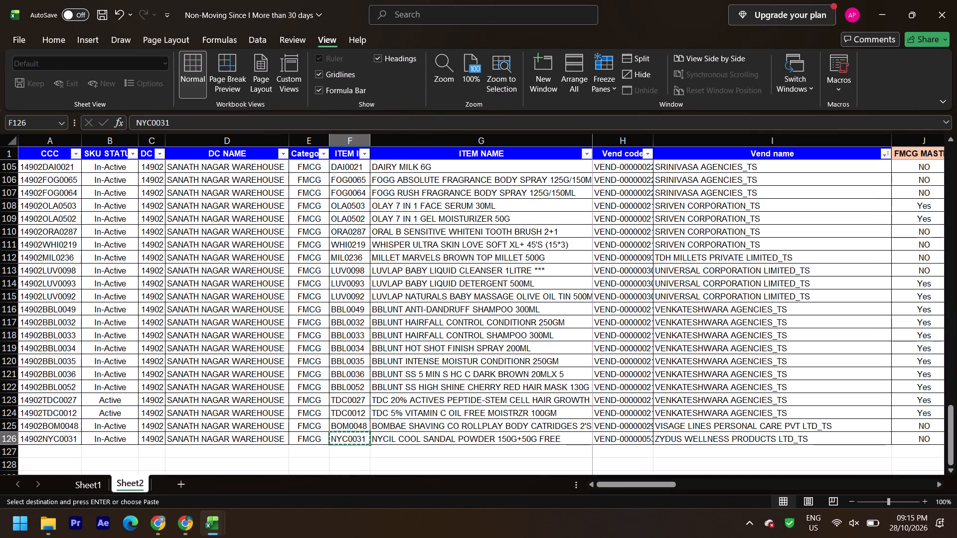
pyautogui.press('Escape')
pyautogui.press('Right')
pyautogui.press('Right')
pyautogui.press('Right')
pyautogui.press('Right')
pyautogui.press('Right')
pyautogui.press('Right')
pyautogui.press('Right')
pyautogui.press('Right')
pyautogui.press('Right')
pyautogui.press('Right')
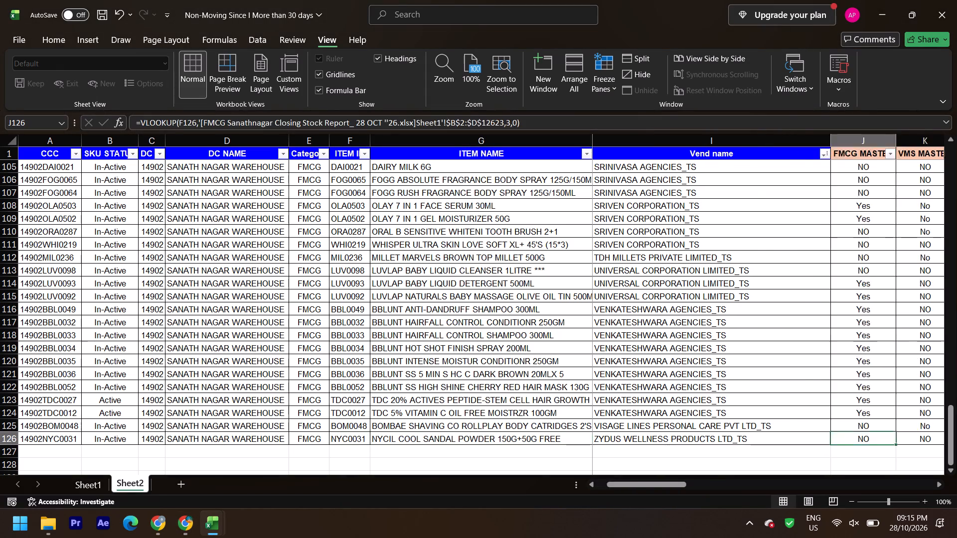
pyautogui.press('Right')
pyautogui.press('Right')
pyautogui.press('Right')
pyautogui.press('Right')
pyautogui.press('Right')
pyautogui.press('Right')
pyautogui.press('Right')
pyautogui.press('Right')
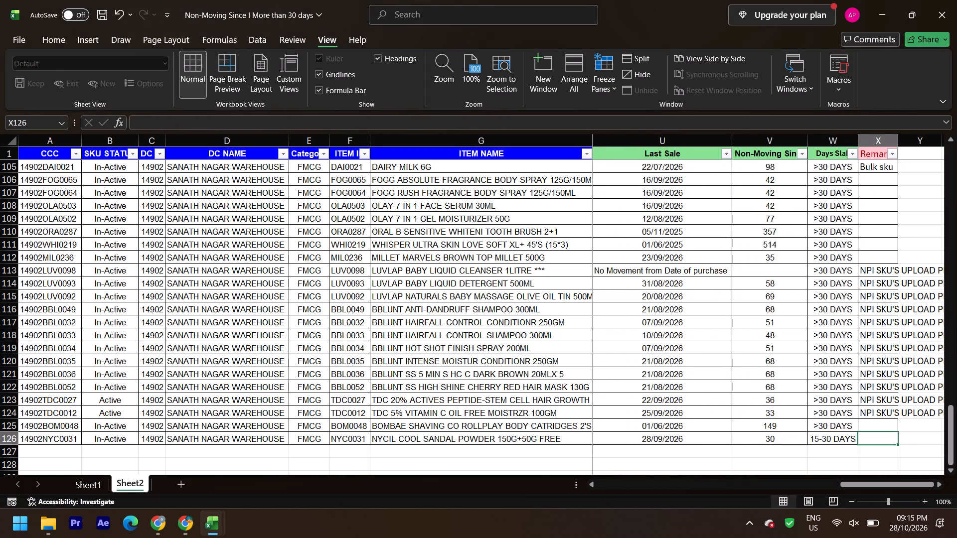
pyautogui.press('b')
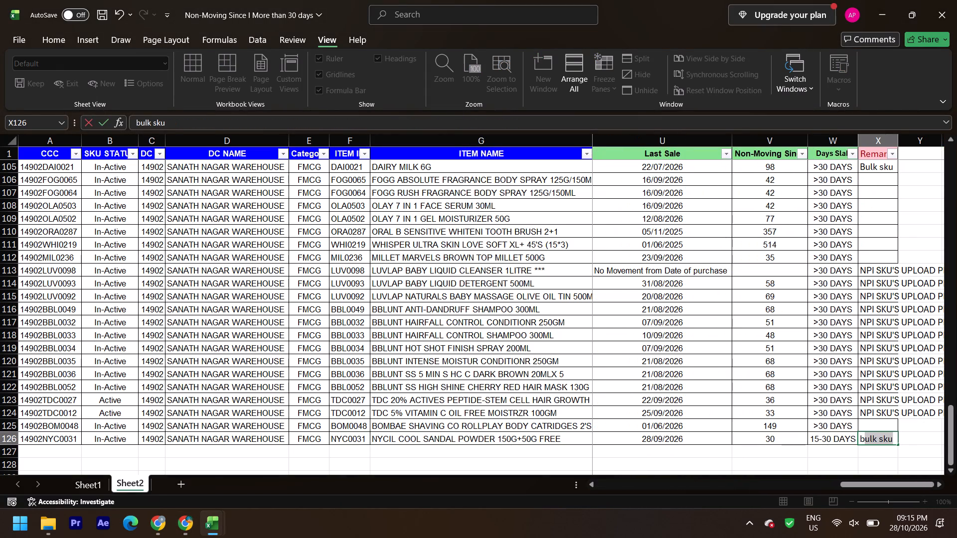
pyautogui.press('Up')
# Copy the item ID WHI0219 of the Whisper Ultra Skin Love Soft XL+ in row 111.
pyautogui.press('Up')
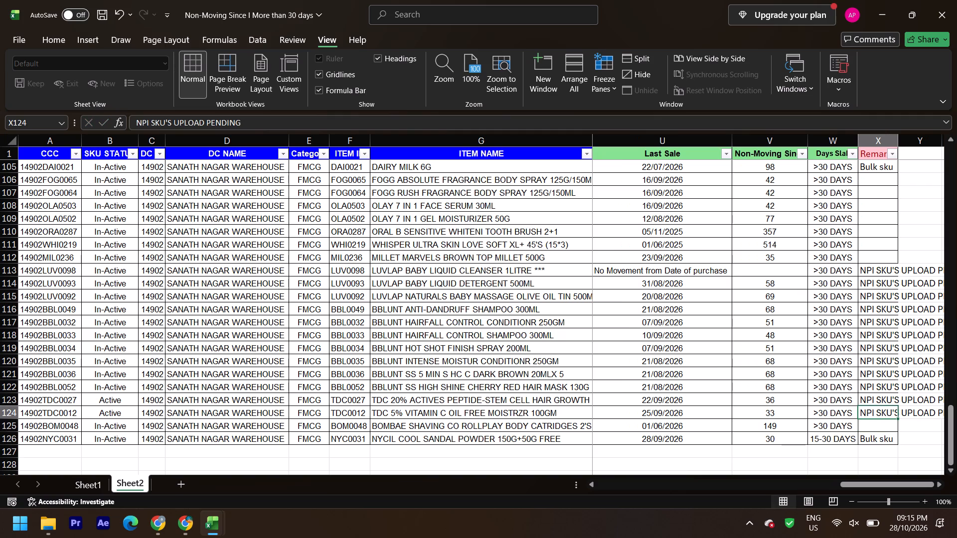
pyautogui.press('Down')
pyautogui.press('Down')
pyautogui.press('Up')
pyautogui.press('Up')
pyautogui.press('Up')
pyautogui.press('Up')
pyautogui.press('Up')
pyautogui.press('Up')
pyautogui.press('Up')
pyautogui.press('Up')
pyautogui.press('Up')
pyautogui.press('Up')
pyautogui.press('Up')
pyautogui.press('Up')
pyautogui.press('Up')
pyautogui.press('Up')
pyautogui.press('Up')
pyautogui.press('Up')
pyautogui.press('Up')
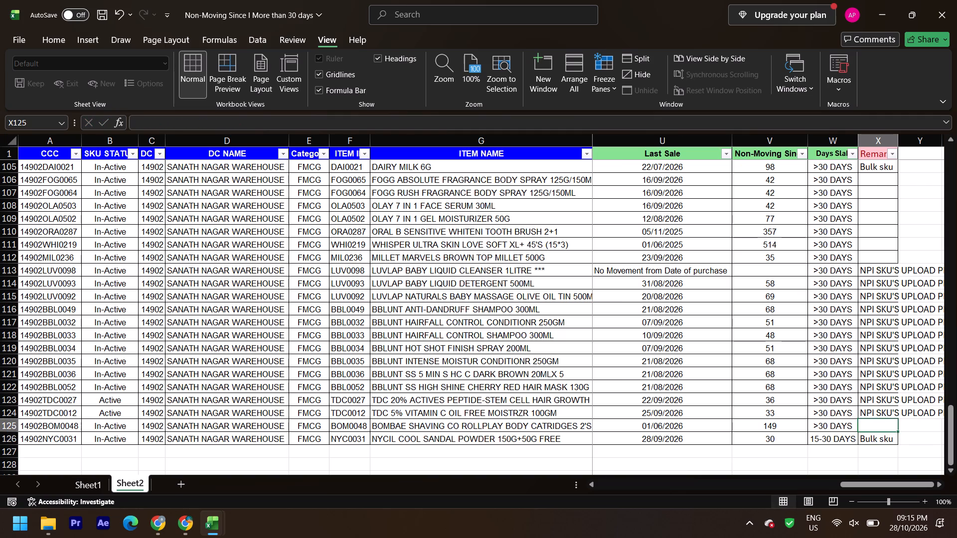
pyautogui.press('Down')
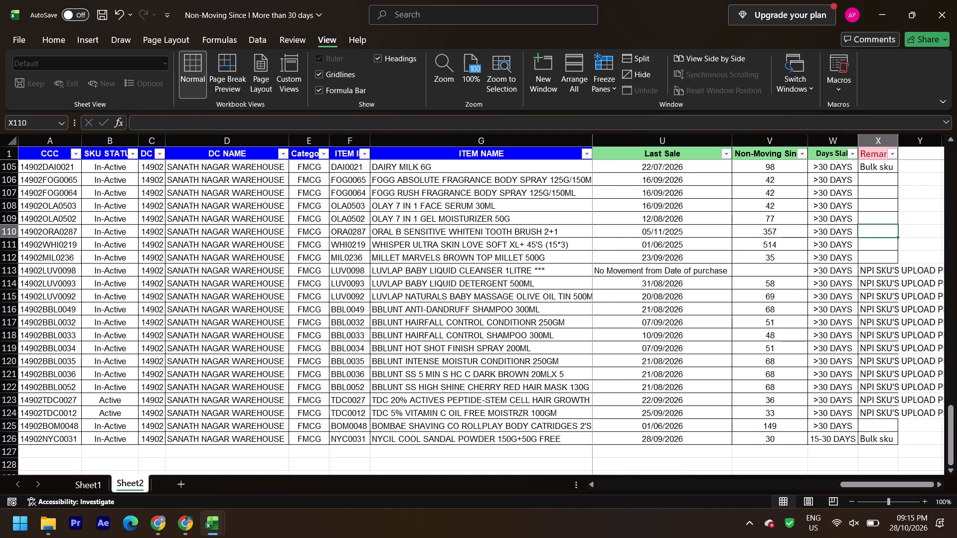
pyautogui.press('Down')
pyautogui.press('Left')
pyautogui.press('Left')
pyautogui.press('Left')
pyautogui.press('Left')
pyautogui.press('Left')
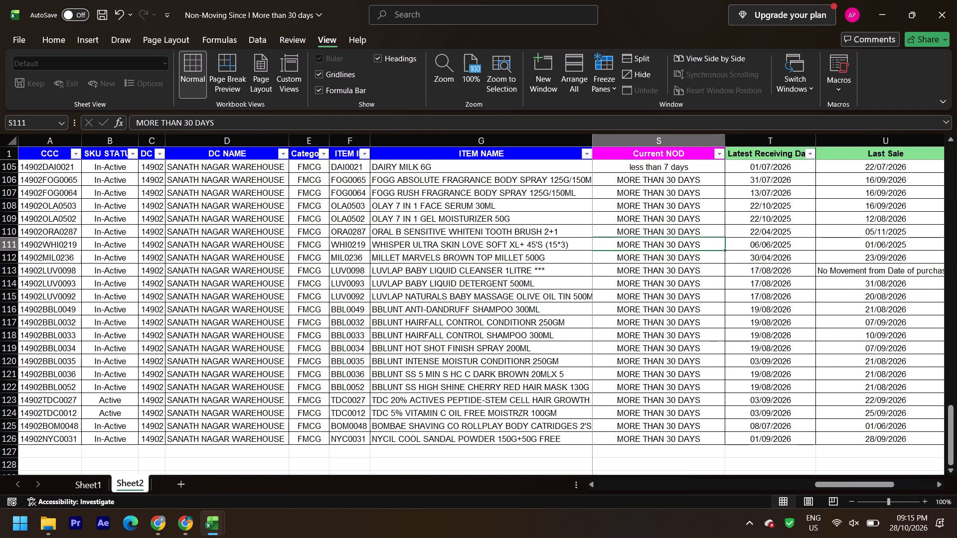
pyautogui.press('Left')
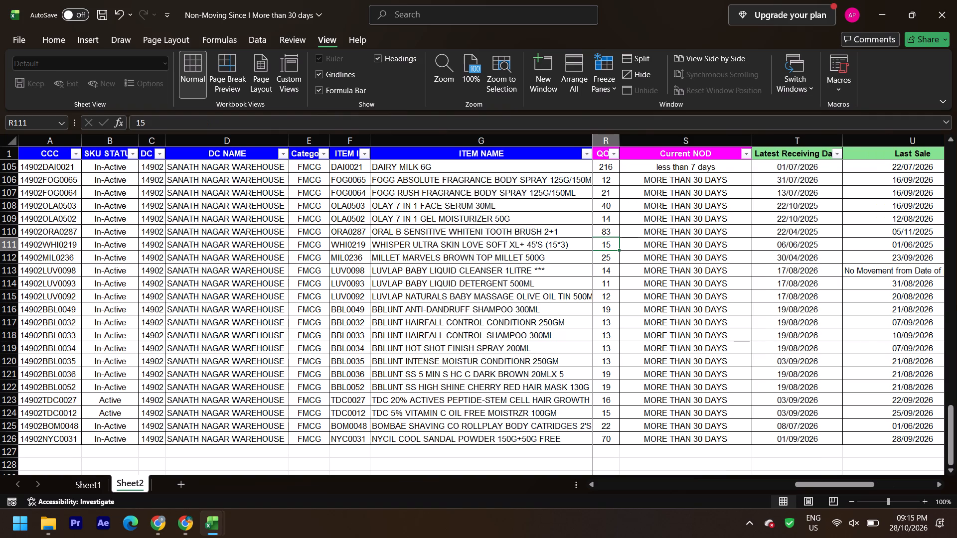
pyautogui.press('Left')
pyautogui.press('Left')
pyautogui.press('Left')
pyautogui.press('Left')
pyautogui.press('Left')
pyautogui.press('Left')
pyautogui.press('Left')
pyautogui.press('Left')
pyautogui.press('Left')
pyautogui.press('Left')
pyautogui.press('Left')
pyautogui.press('Left')
pyautogui.press('Left')
pyautogui.press('Left')
pyautogui.press('Left')
pyautogui.press('Left')
pyautogui.press('Left')
pyautogui.press('Left')
pyautogui.press('Left')
pyautogui.press('Left')
pyautogui.press('Left')
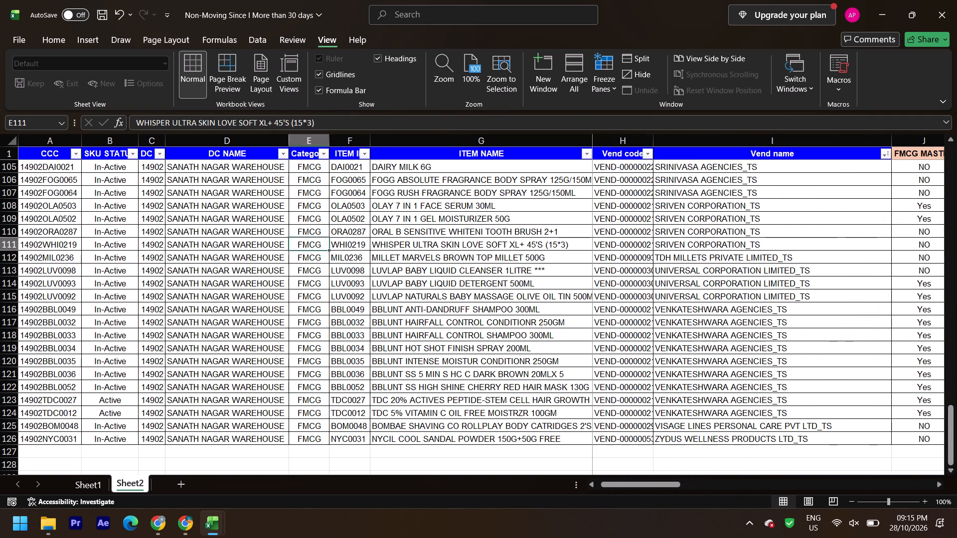
pyautogui.press('Right')
pyautogui.press('Right')
pyautogui.press('Right')
pyautogui.press('Right')
pyautogui.press('Right')
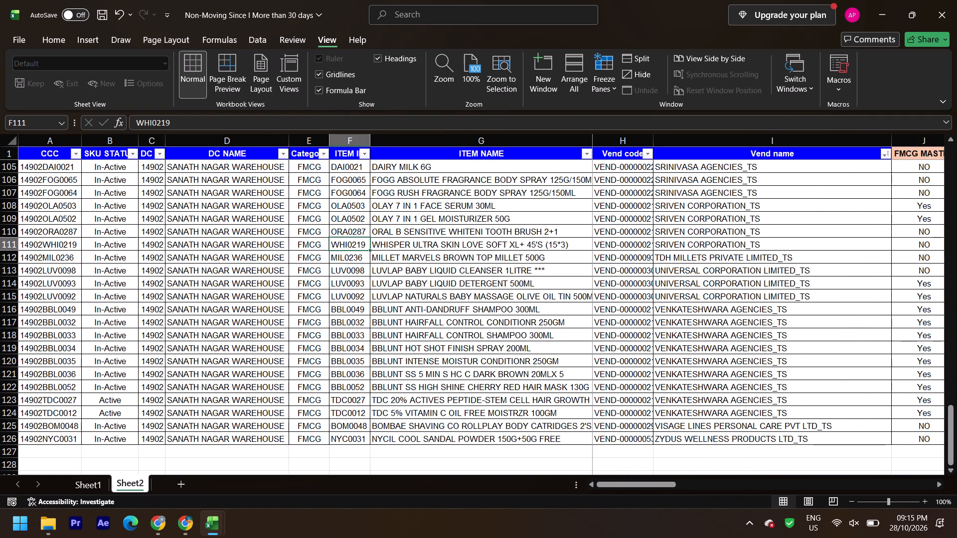
pyautogui.hotkey('ctrl', 'c')
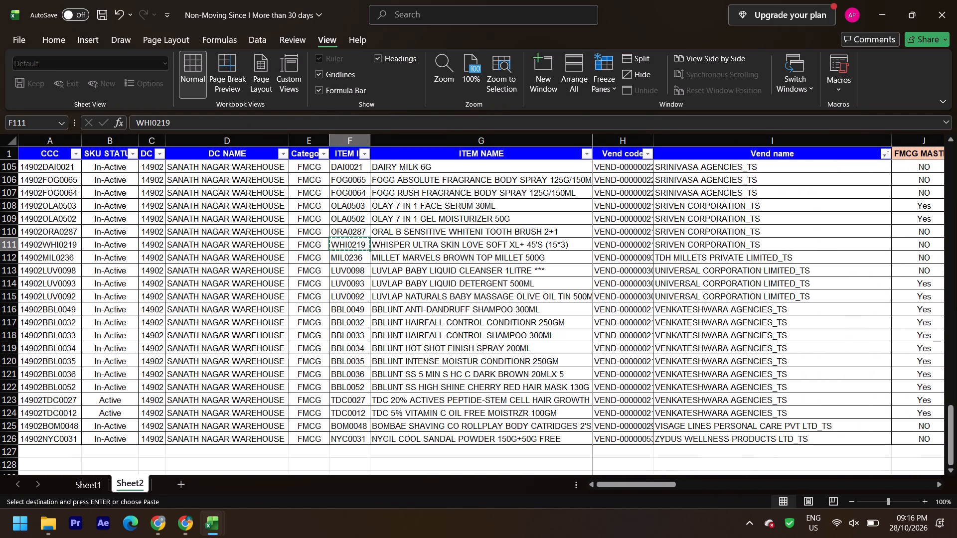
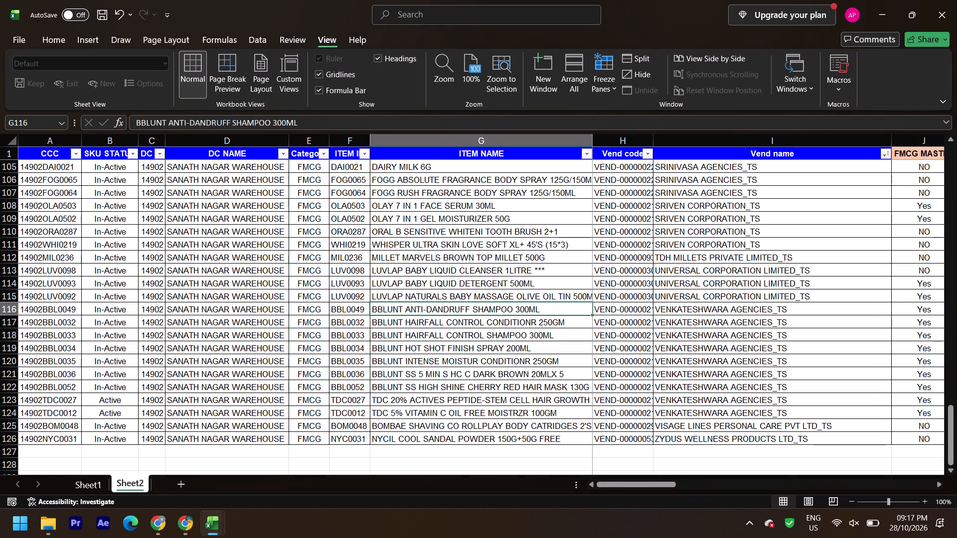
# Save the non-moving stock workbook with its current changes and close it.
pyautogui.hotkey('ctrl', 's')
pyautogui.hotkey('ctrl', 's')
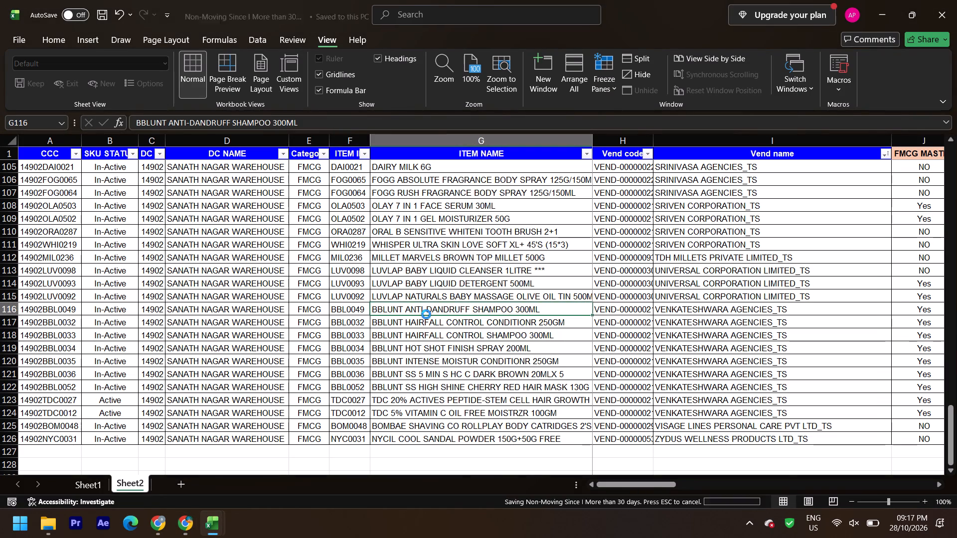
pyautogui.scroll(19, 439, 329)
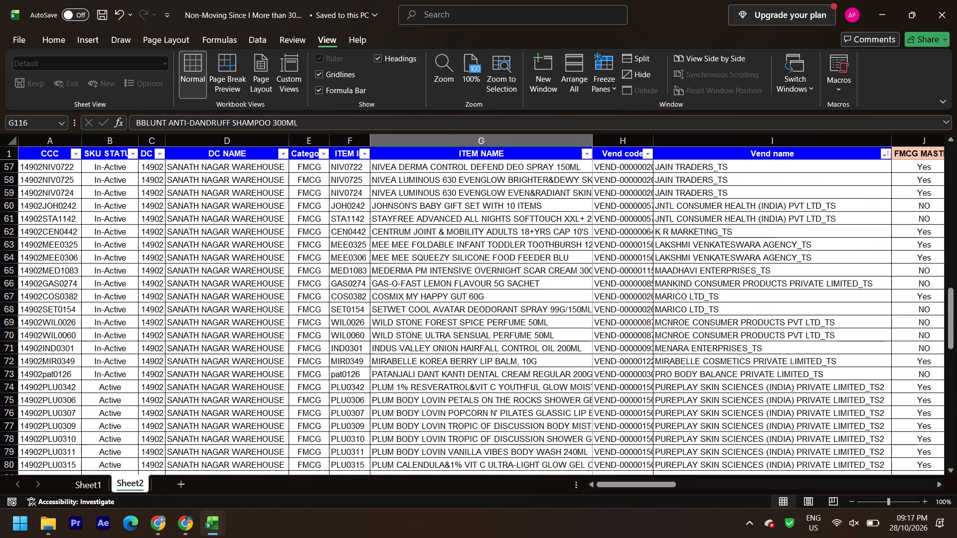
pyautogui.scroll(20, 439, 330)
pyautogui.scroll(3, 439, 330)
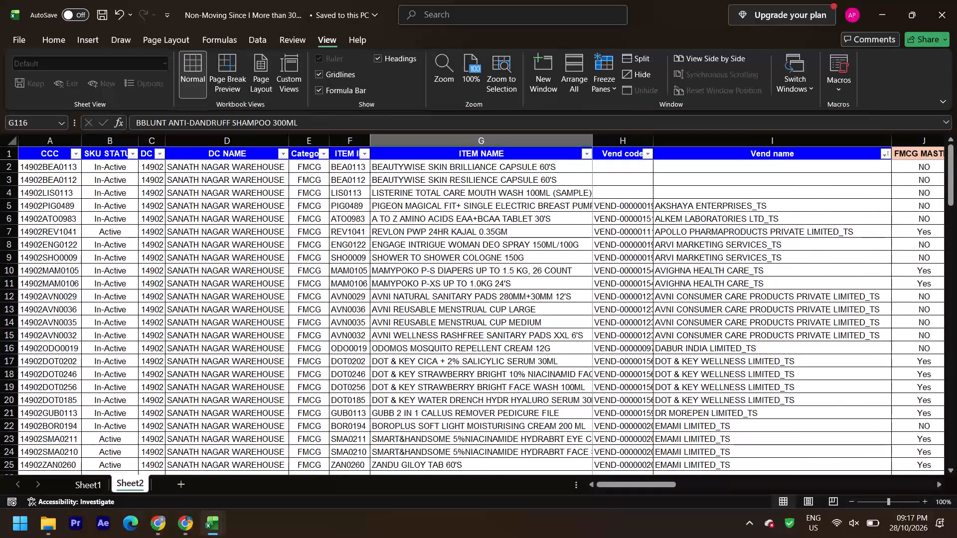
pyautogui.click(449, 303)
pyautogui.hotkey('ctrl', 's')
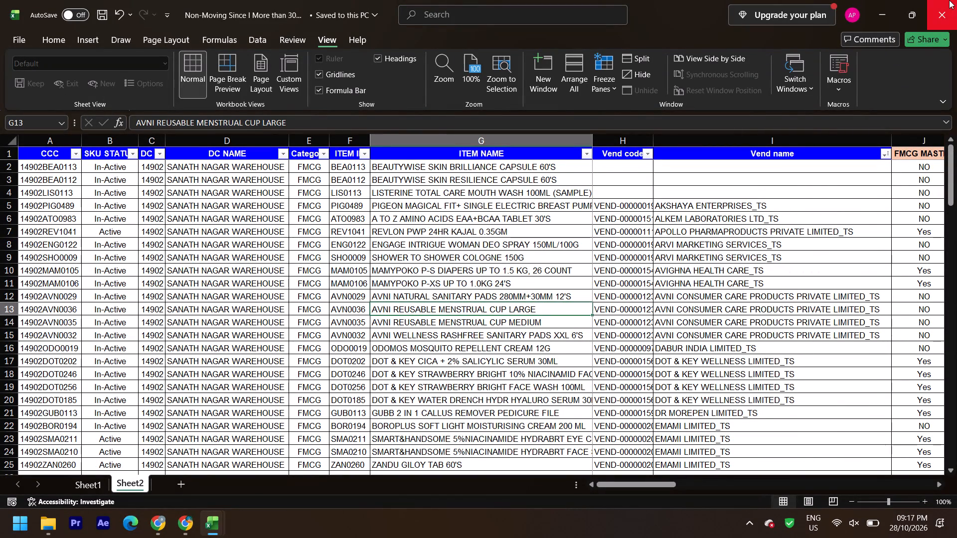